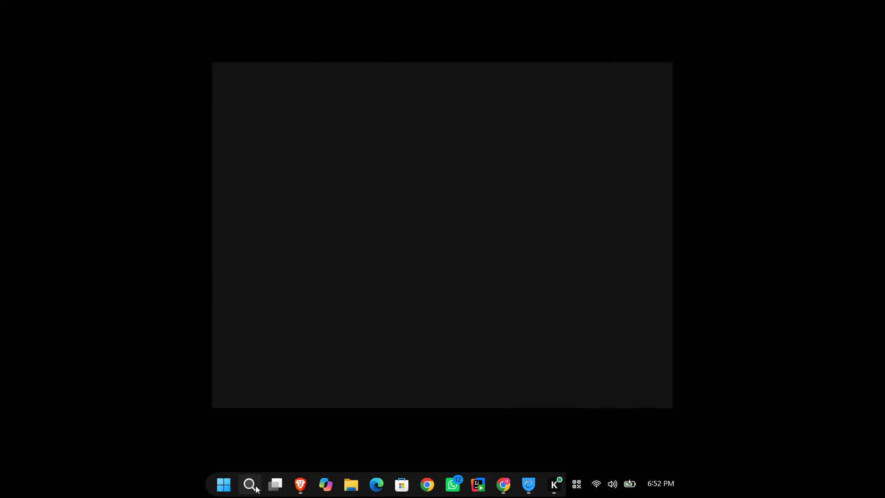
Switch to the running Hotspot Shield app and start its VPN connection.
click(255, 486)
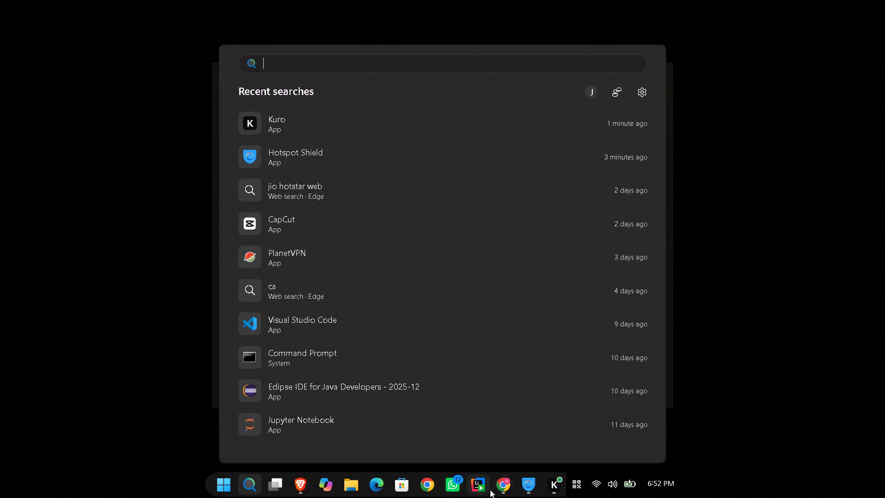
click(527, 479)
click(466, 241)
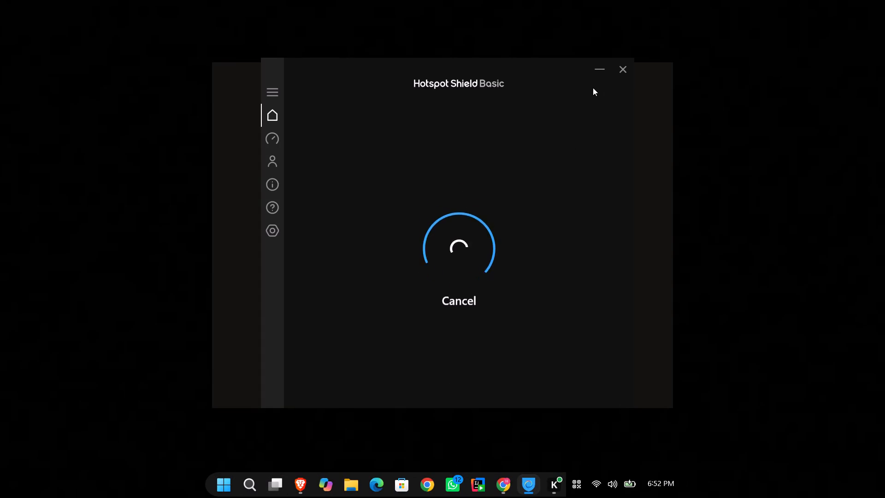
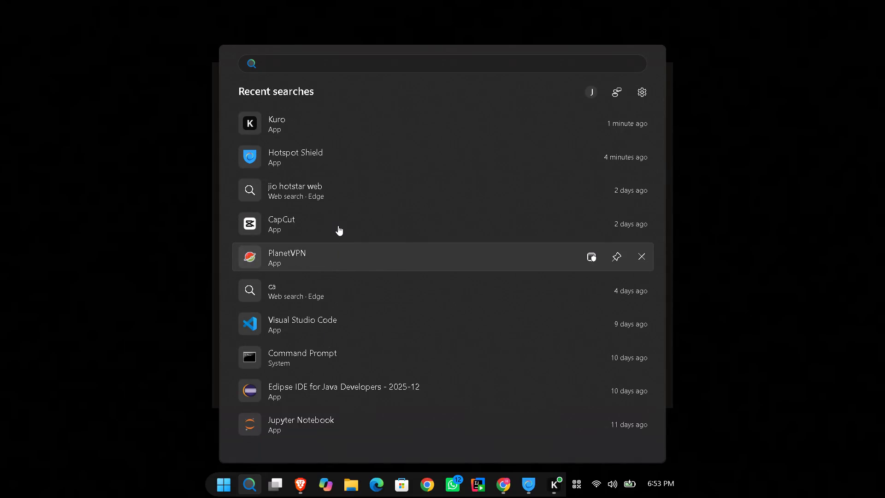
Search the computer for the CapCut app using "CA" and launch it.
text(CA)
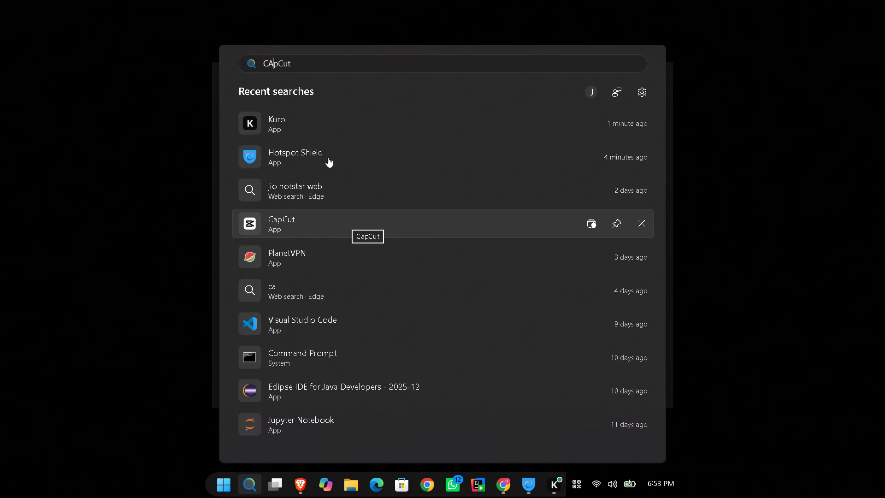
click(327, 147)
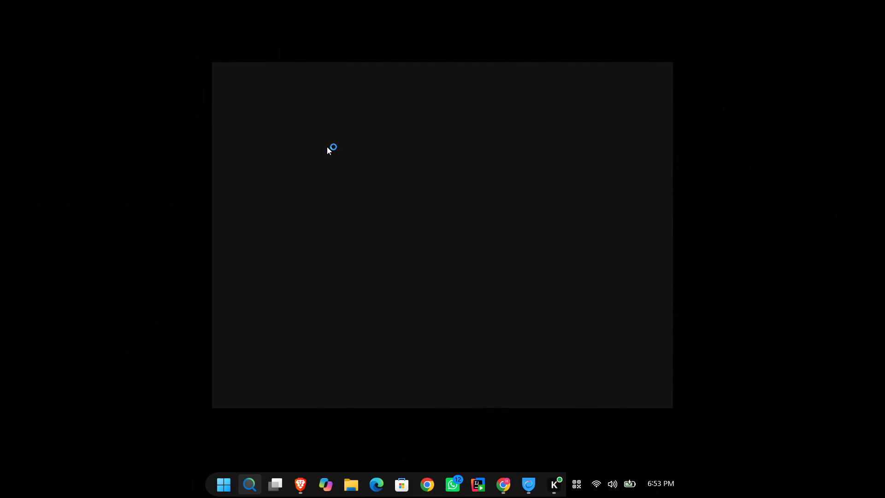
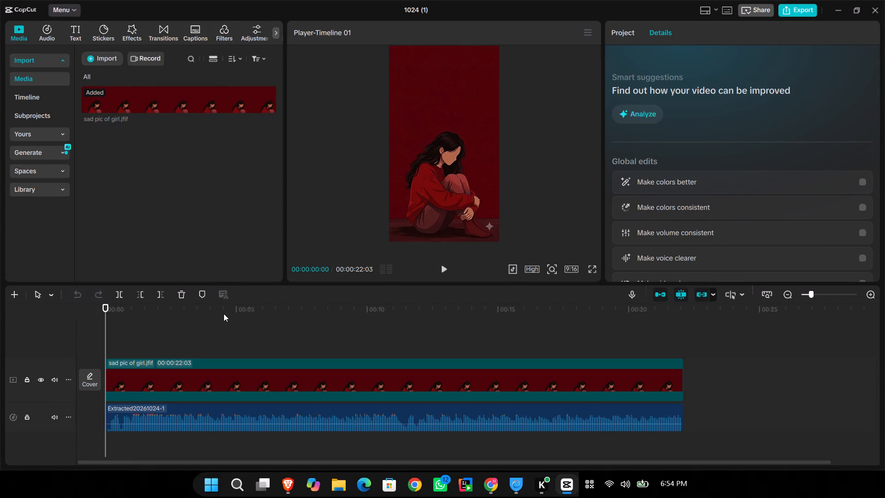
Play the timeline from the start to listen to the extracted song, and return the playhead to the beginning.
key(space)
key(space)
key(space)
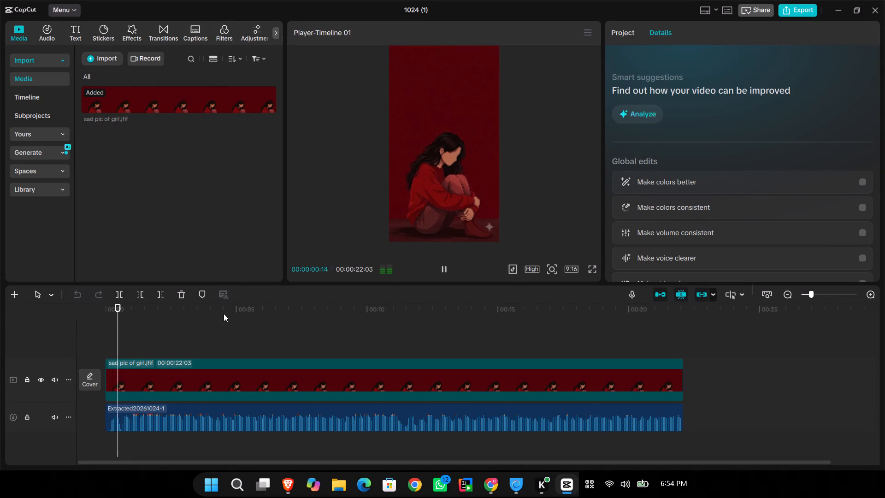
key(space)
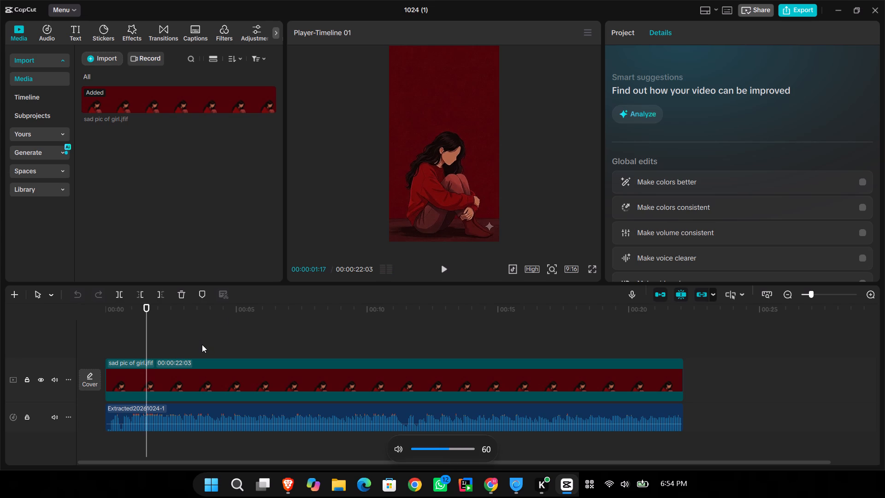
key(space)
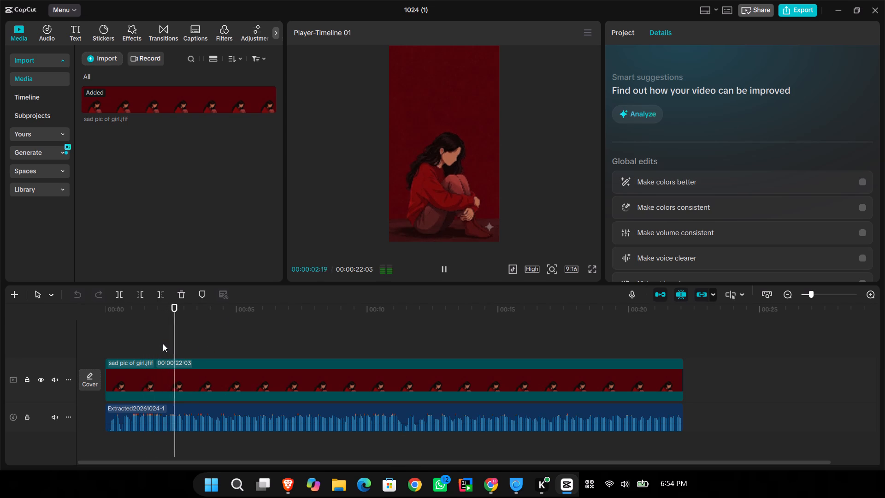
key(space)
key(space)
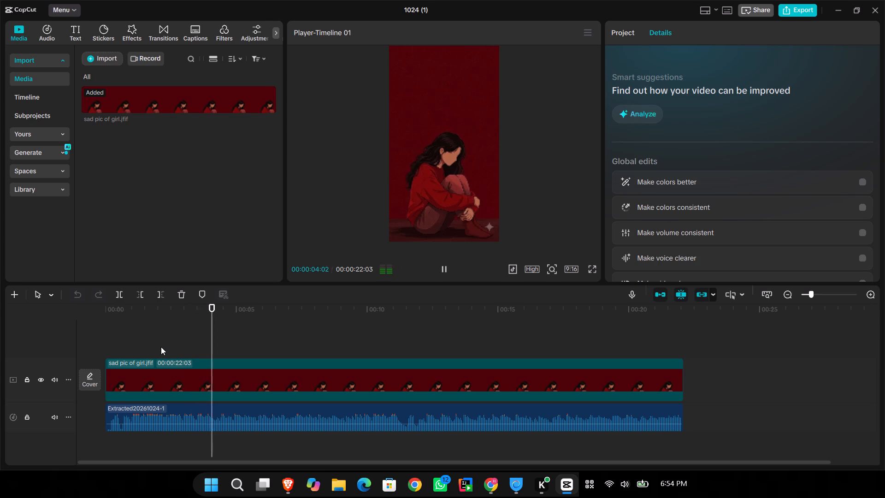
key(space)
key(space)
key(space)
key(space)
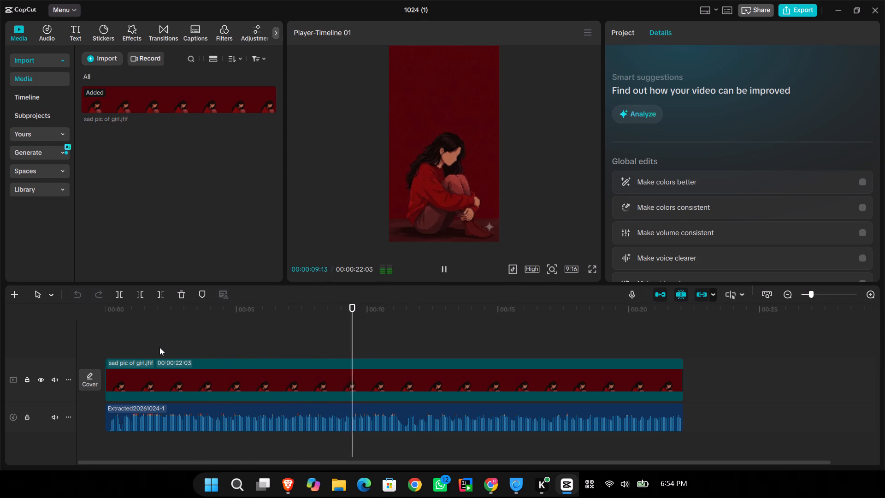
click(165, 340)
drag(165, 340, 47, 343)
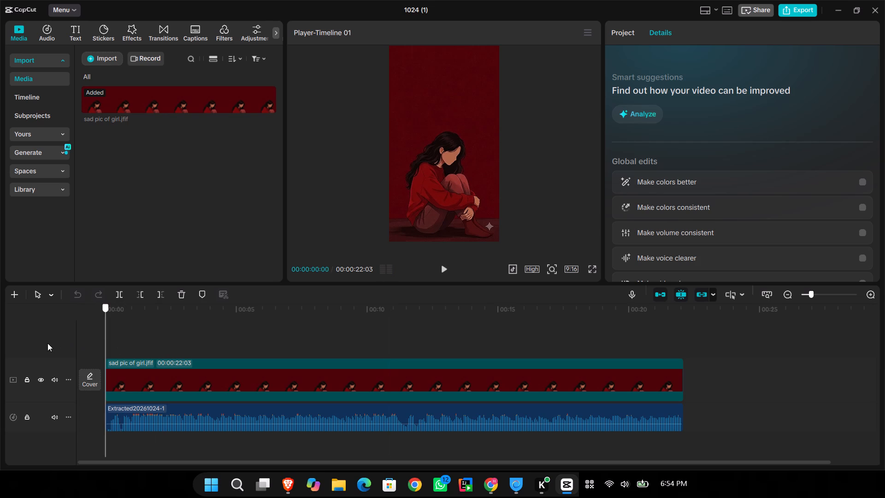
Scale the sad girl image clip up to 157% and return the playhead to the start of the timeline.
click(406, 217)
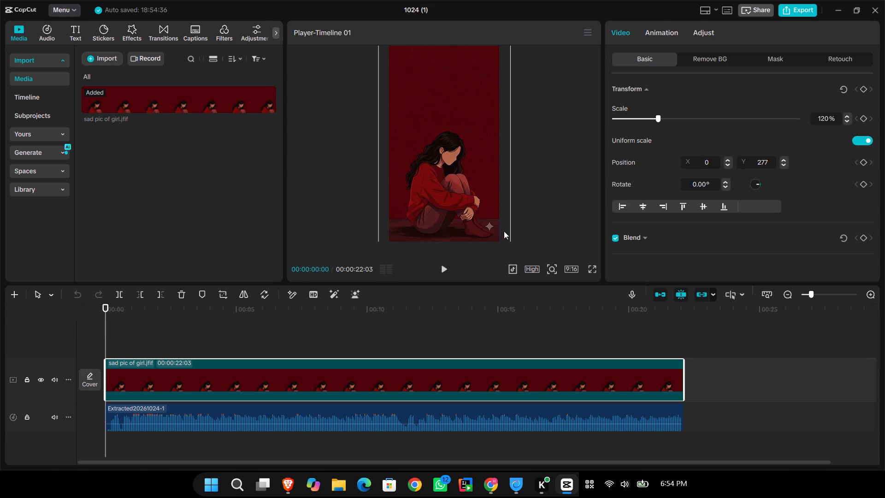
drag(658, 119, 660, 119)
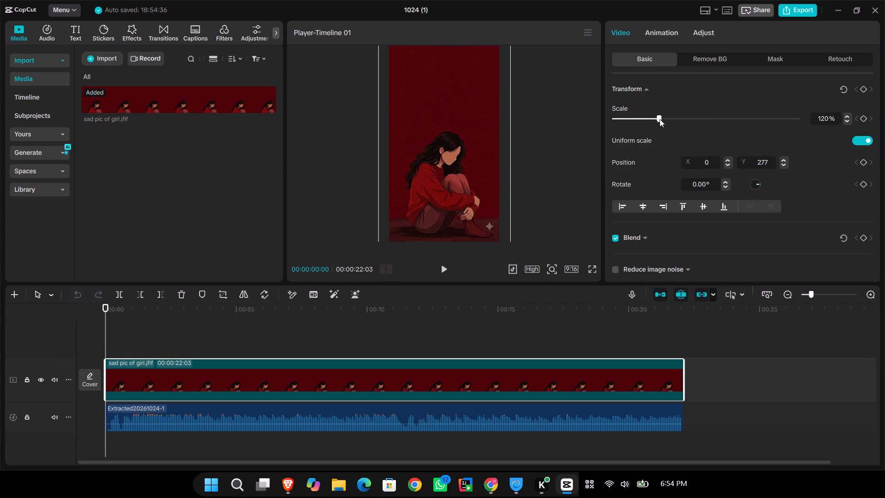
drag(660, 119, 672, 119)
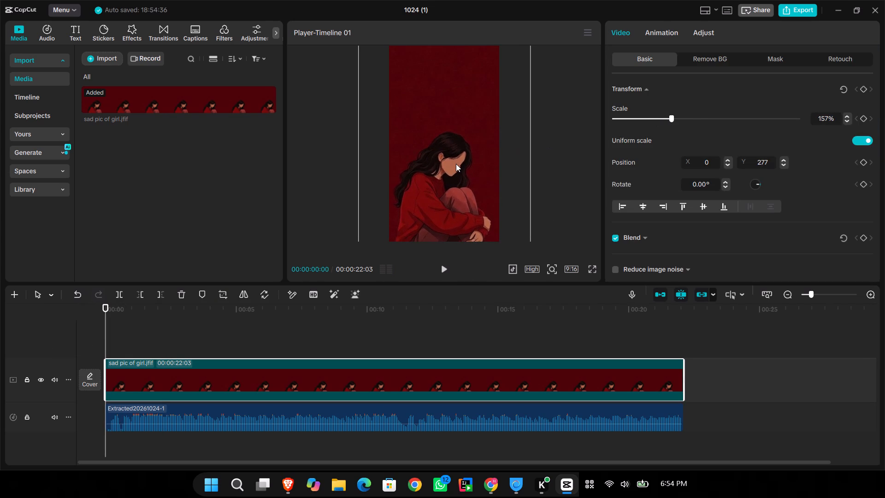
click(456, 164)
click(472, 313)
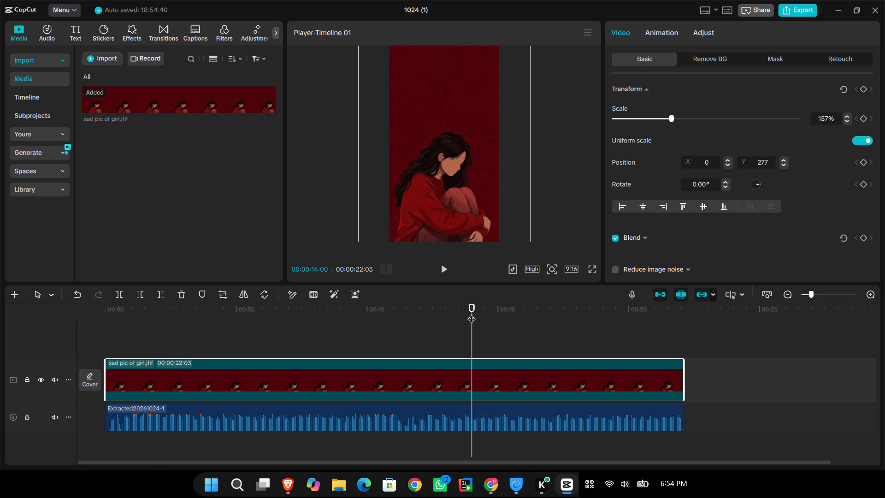
click(351, 342)
drag(351, 342, 0, 355)
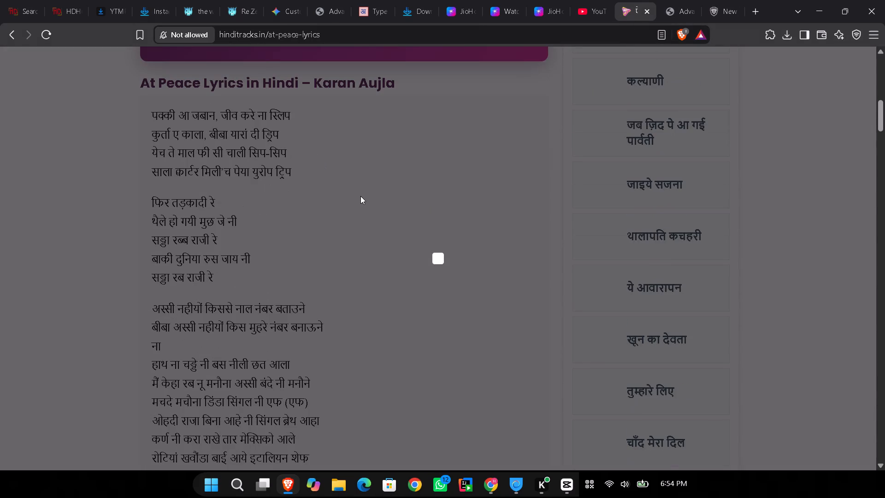
Leave the At Peace lyrics page and go back to the Karan Aujla lyrics search results.
scroll(360, 196, up, 4)
click(547, 184)
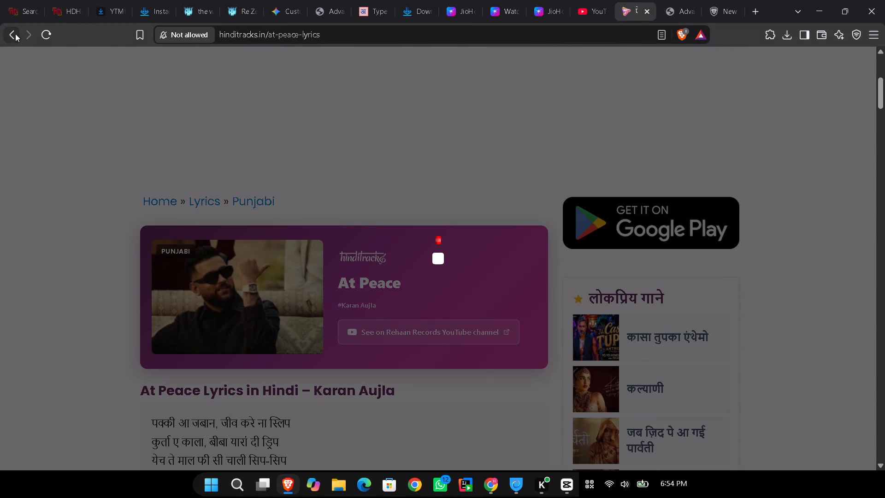
click(13, 34)
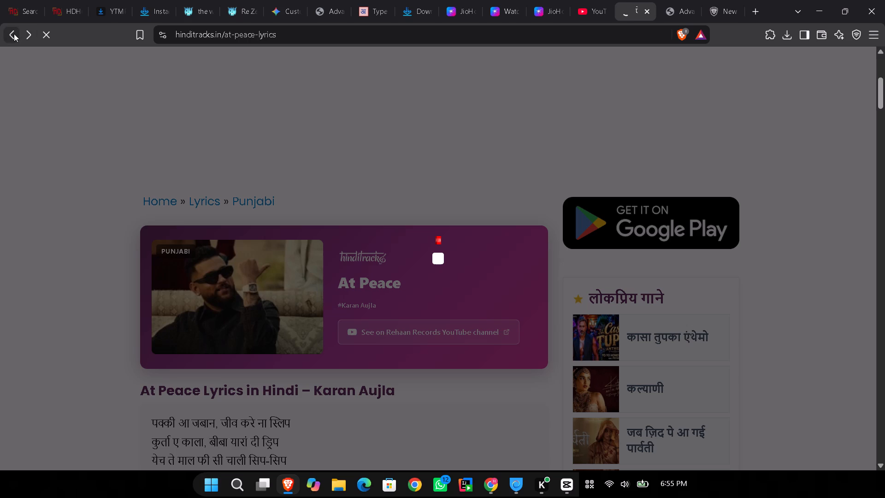
Switch to Hotspot Shield, disconnect the VPN and minimise its window.
click(523, 487)
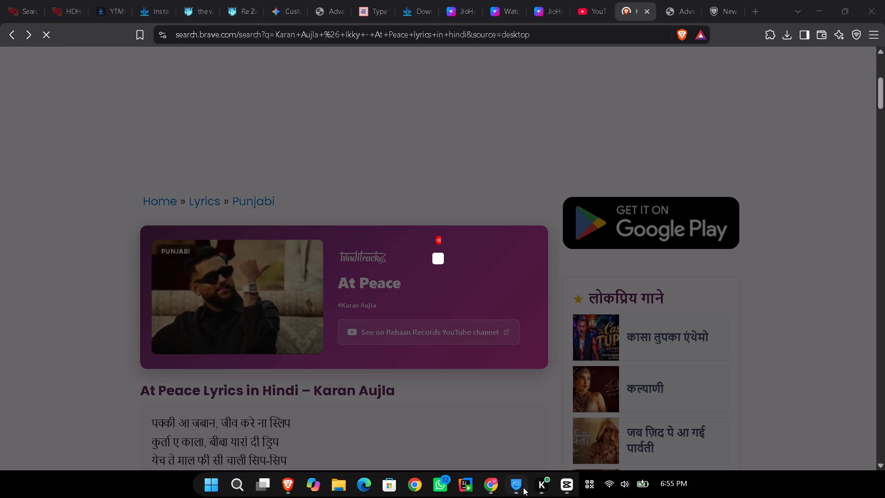
click(457, 378)
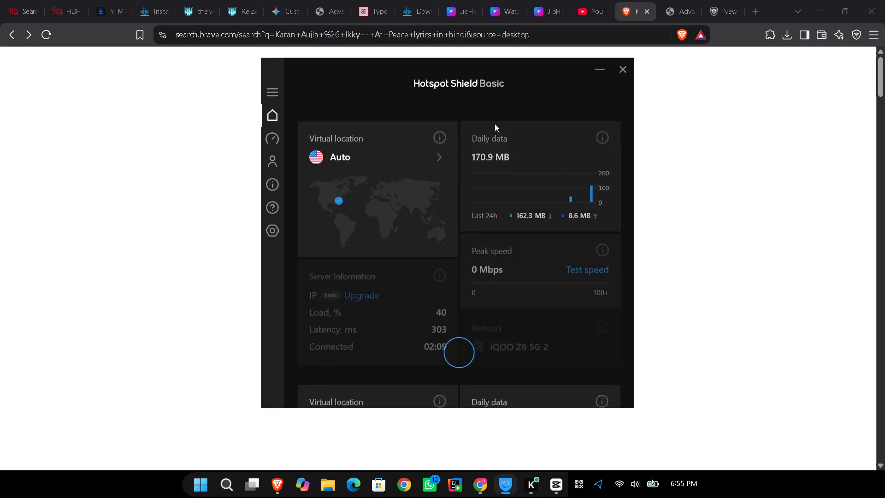
click(596, 63)
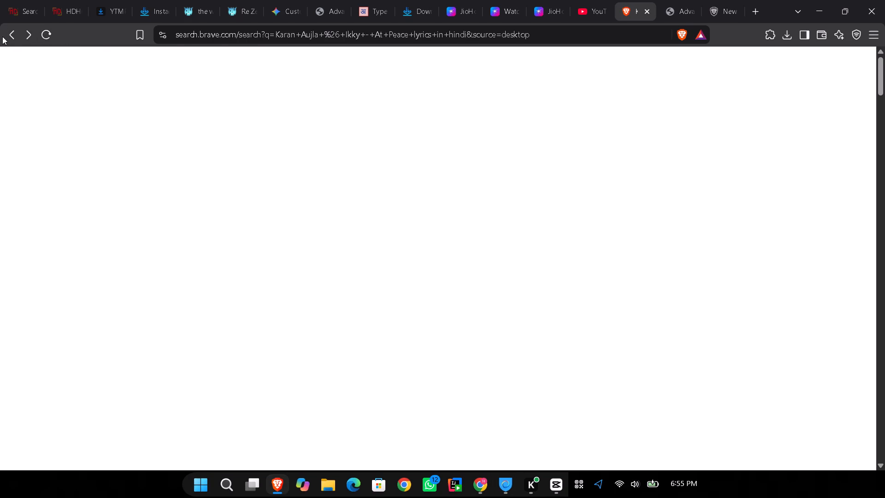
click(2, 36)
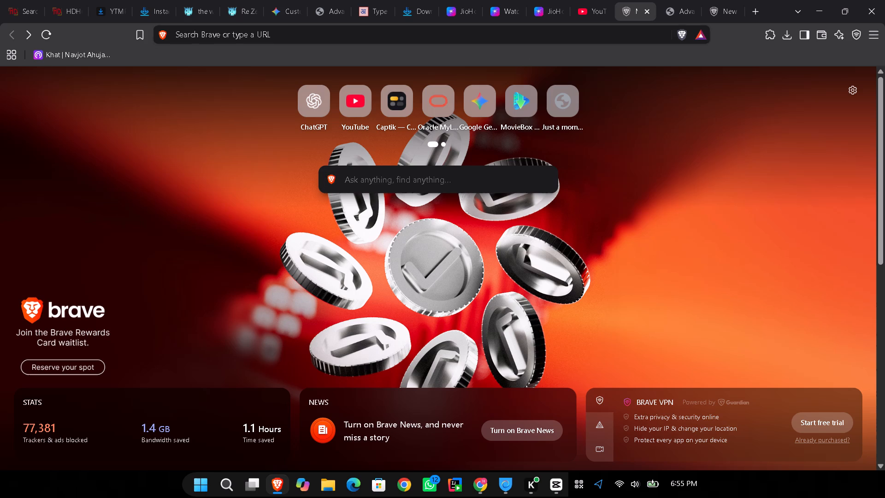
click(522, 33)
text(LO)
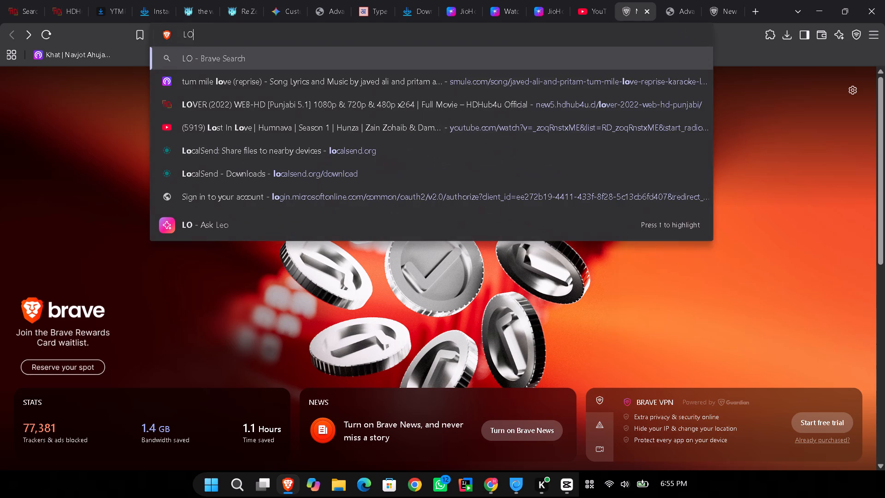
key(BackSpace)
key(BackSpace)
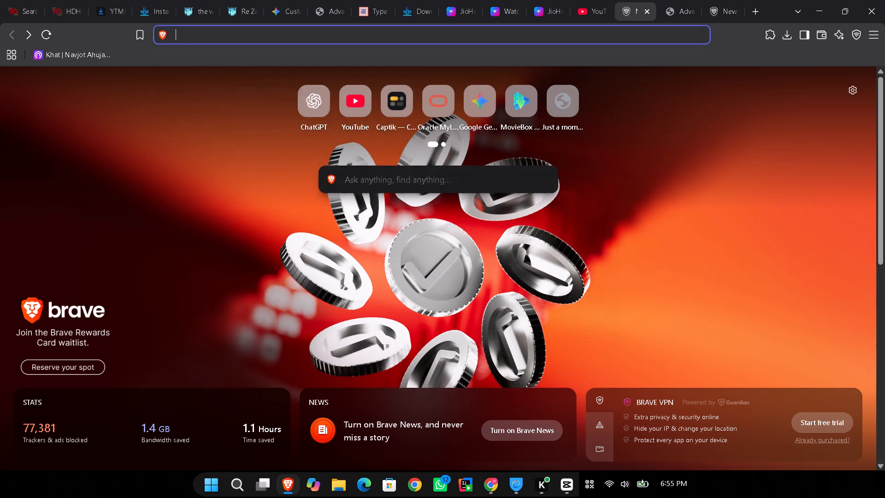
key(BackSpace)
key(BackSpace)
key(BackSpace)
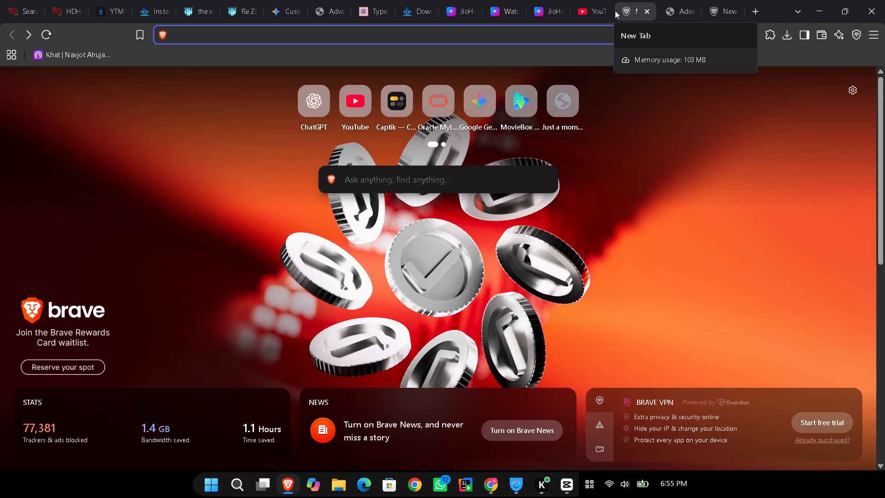
Switch to the open YouTube page and search for the song "looka 2 2 yar banaye", using the suggested query.
click(580, 6)
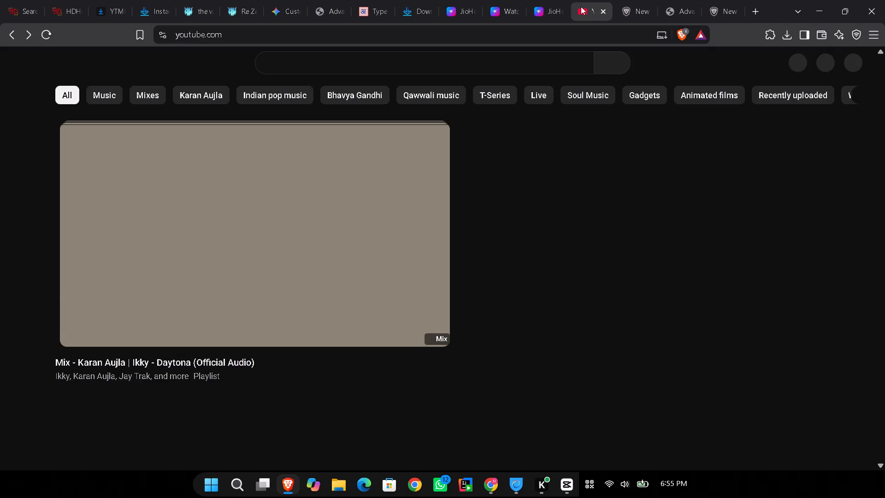
scroll(484, 152, down, 3)
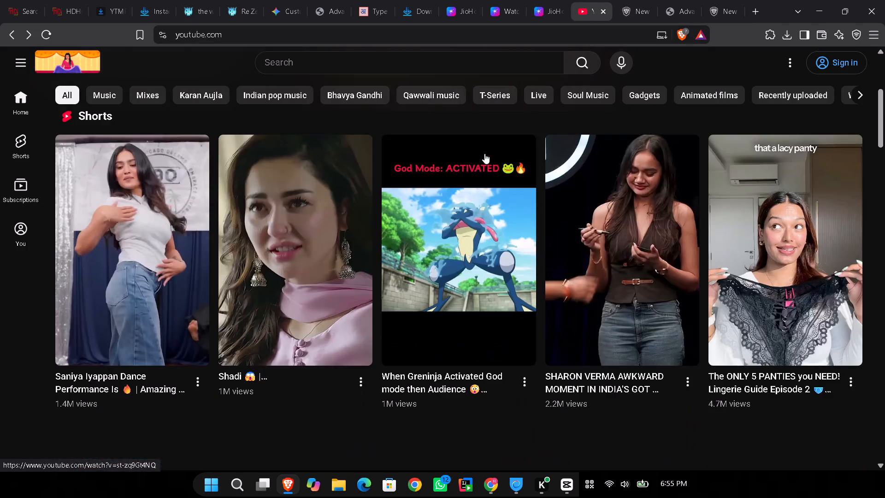
scroll(484, 154, down, 2)
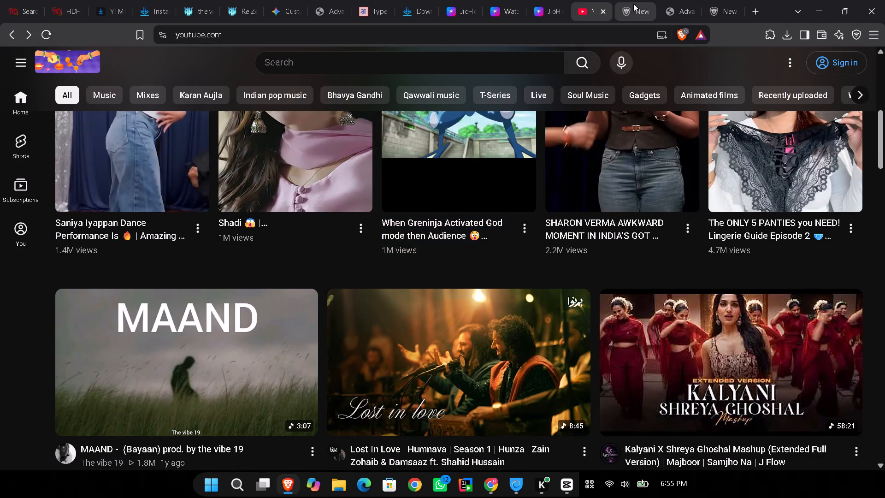
scroll(531, 95, up, 7)
click(455, 64)
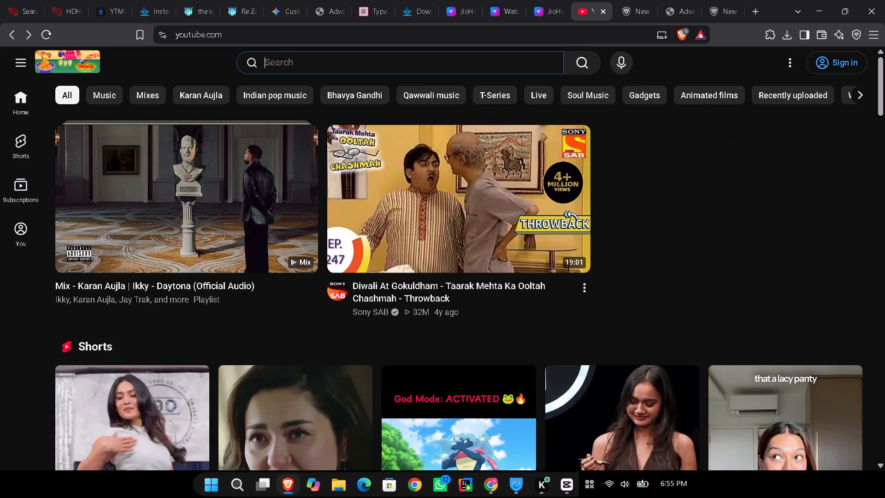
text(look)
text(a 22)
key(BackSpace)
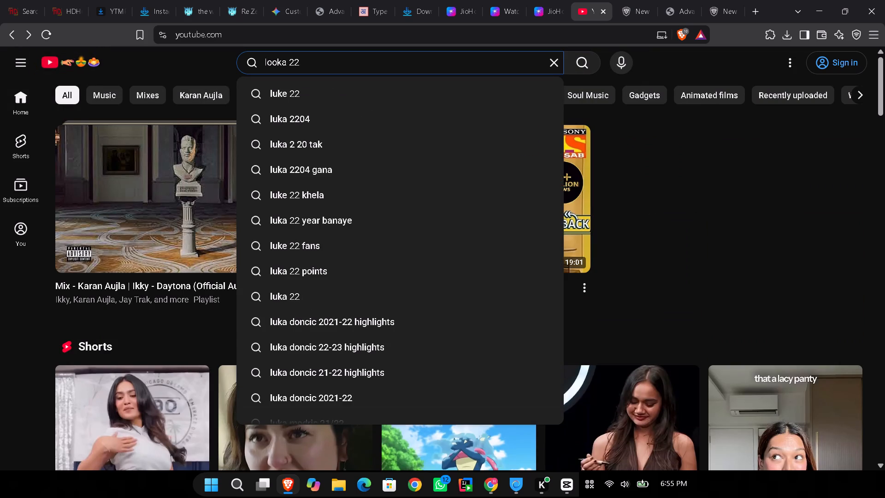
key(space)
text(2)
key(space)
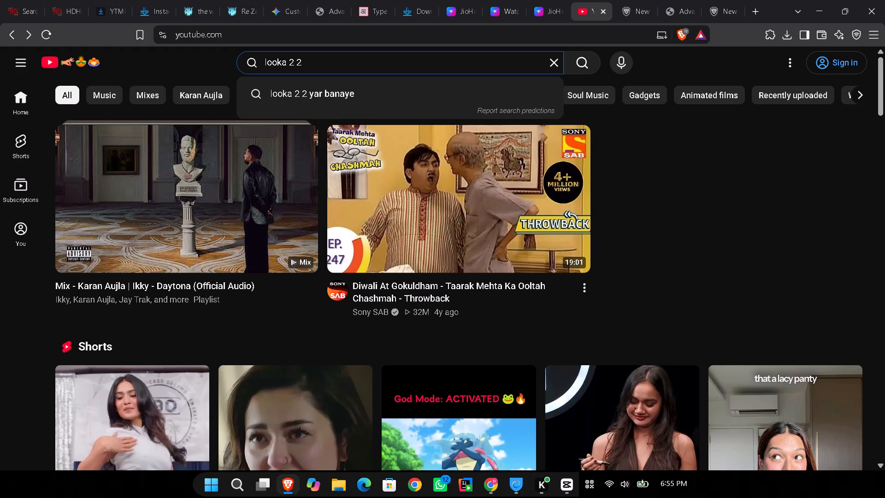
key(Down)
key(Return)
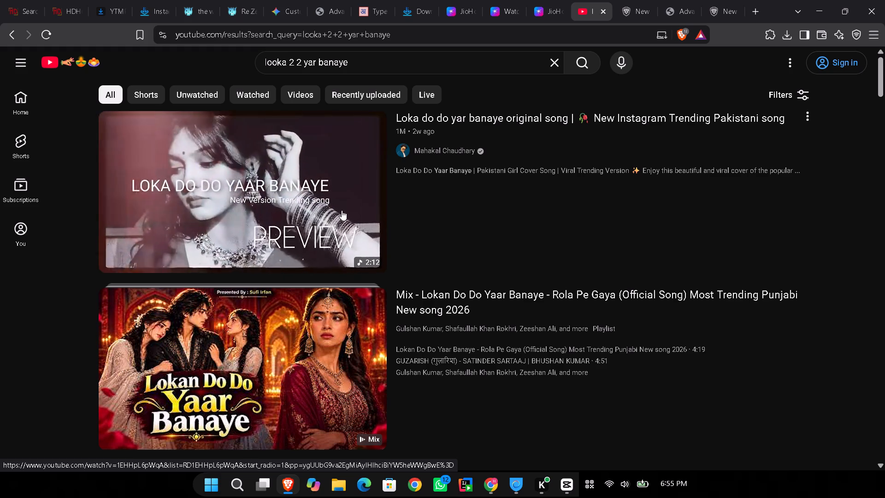
Copy "Loka do do yar banaye original song" from the first video's title and search the web for it with "lyrics" added.
drag(395, 118, 442, 118)
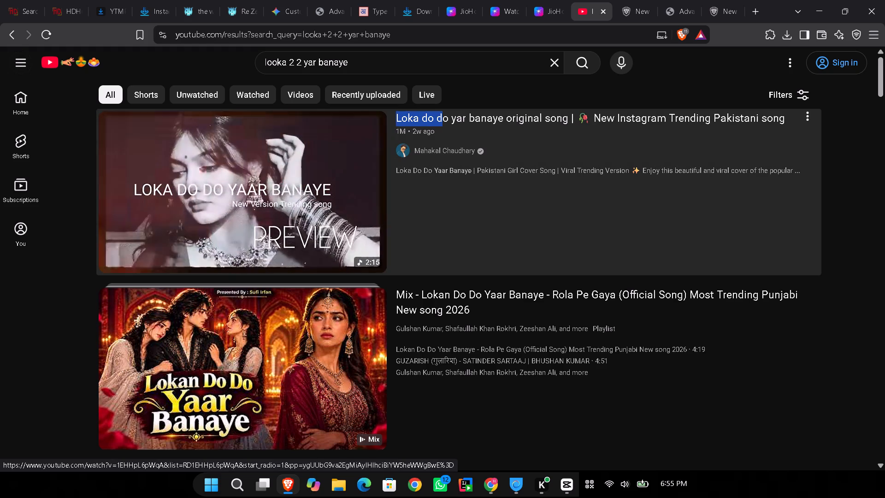
drag(442, 118, 571, 120)
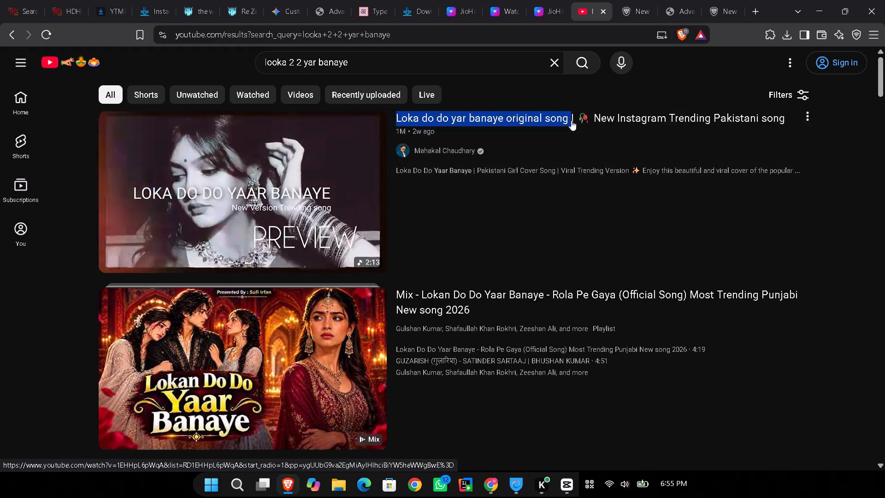
key(ctrl+c)
click(636, 2)
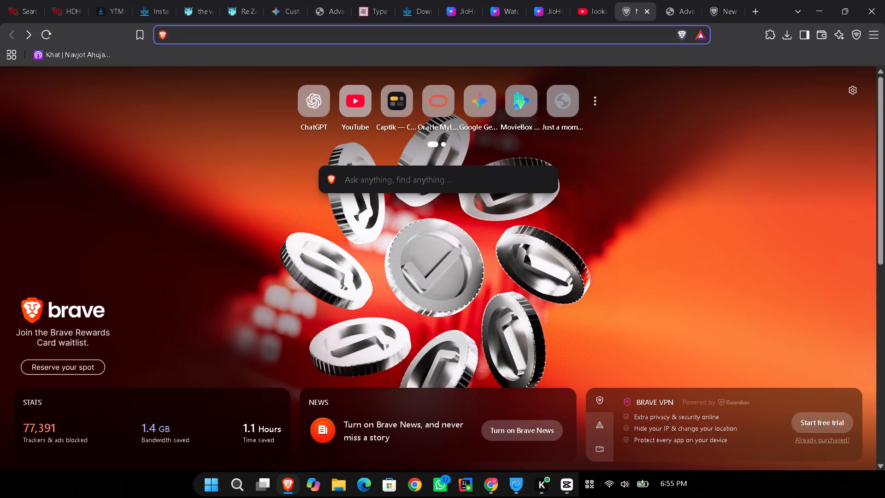
click(359, 31)
key(ctrl+v)
key(space)
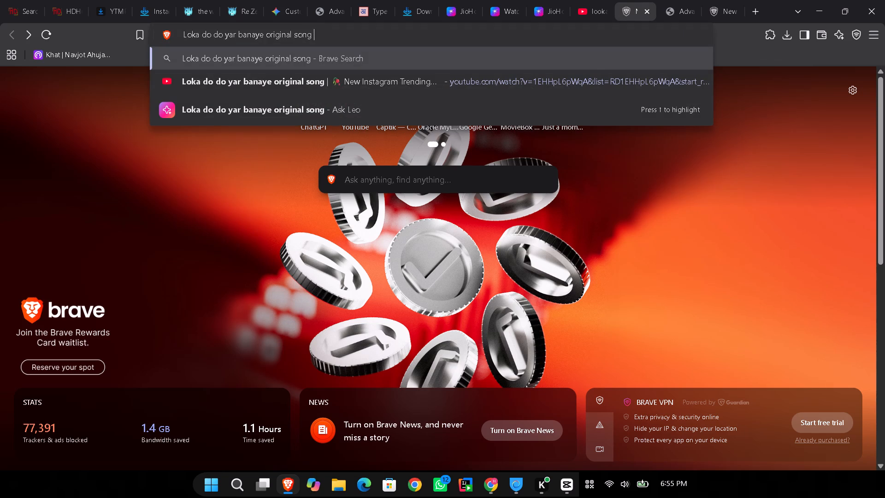
text(ly)
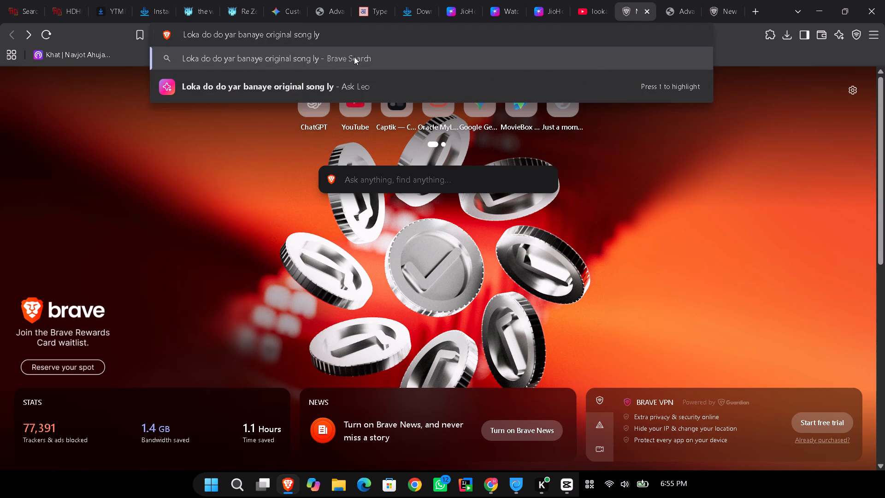
key(r)
key(i)
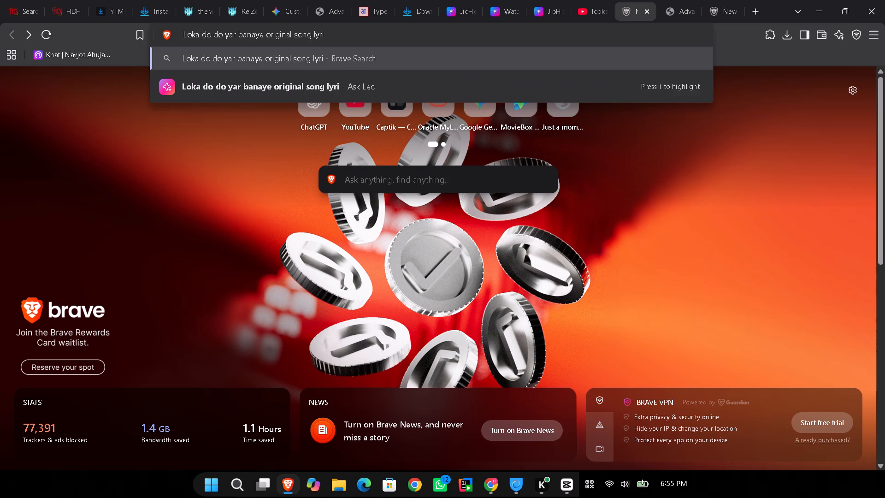
text(cs)
key(Return)
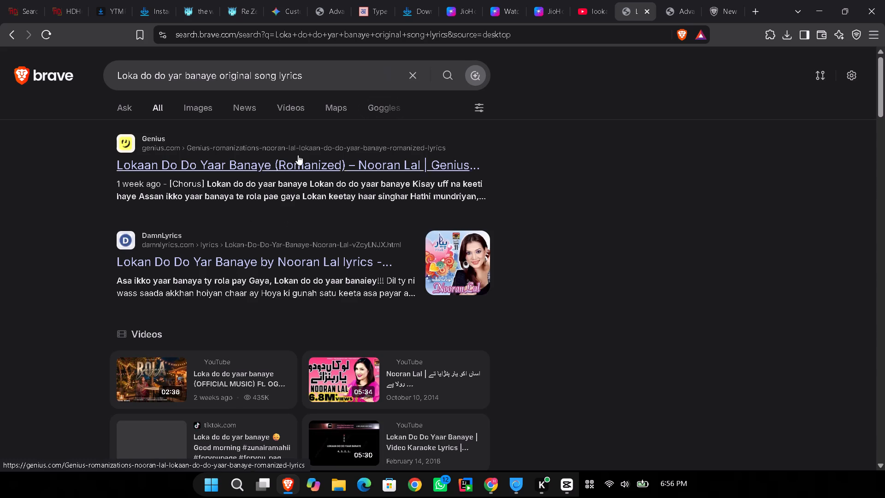
Open the Genius page with the song's romanized lyrics and try to select the chorus lines.
click(294, 166)
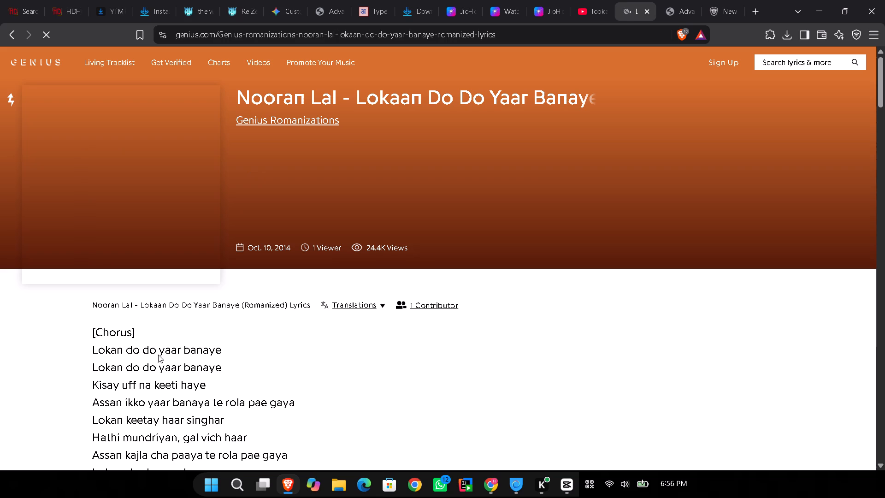
drag(92, 346, 158, 353)
drag(222, 351, 120, 352)
double_click(108, 350)
drag(94, 350, 190, 354)
scroll(190, 354, down, 1)
scroll(149, 352, down, 1)
double_click(94, 202)
click(94, 195)
drag(94, 195, 149, 352)
drag(149, 352, 285, 210)
click(207, 202)
drag(208, 201, 198, 204)
drag(107, 422, 112, 420)
double_click(117, 398)
drag(155, 358, 164, 357)
drag(203, 340, 239, 325)
drag(246, 323, 373, 349)
drag(437, 360, 520, 365)
click(645, 380)
Leave the Genius page and search the web again for "Loka do do yar banaye original song lyrics".
click(10, 35)
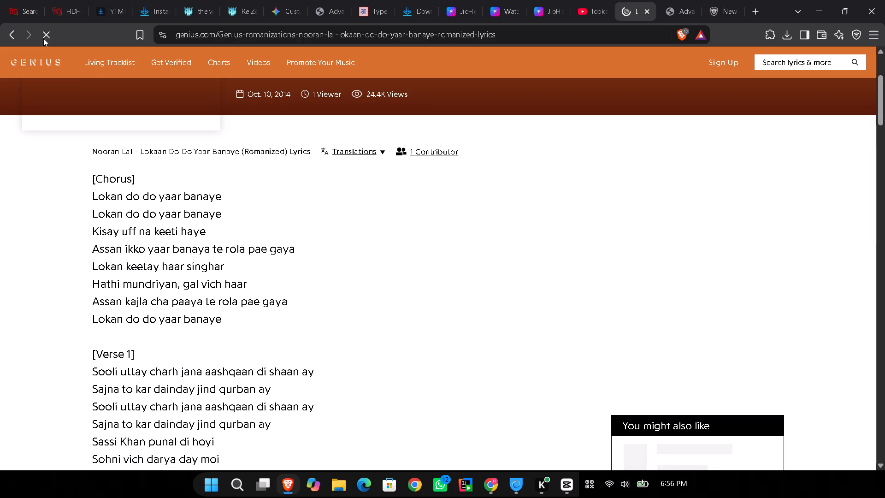
click(10, 30)
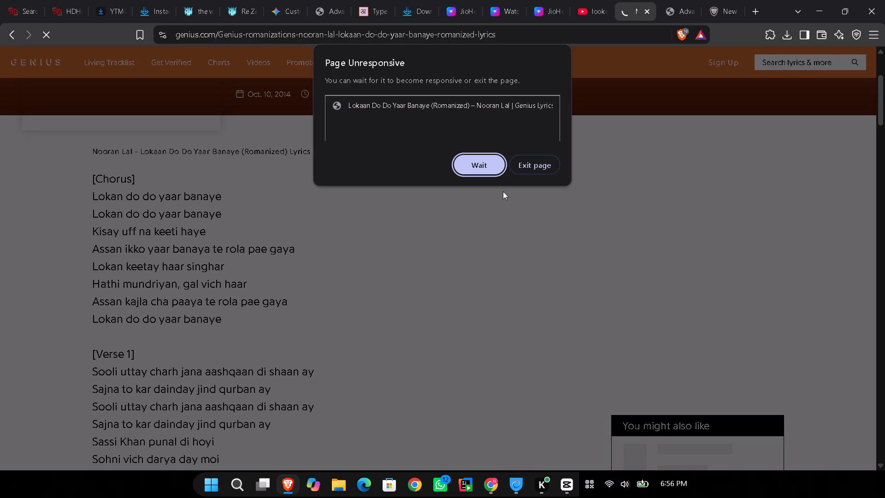
click(479, 30)
key(ctrl+v)
click(381, 81)
Switch to Hotspot Shield and toggle the VPN connection.
click(506, 483)
click(175, 269)
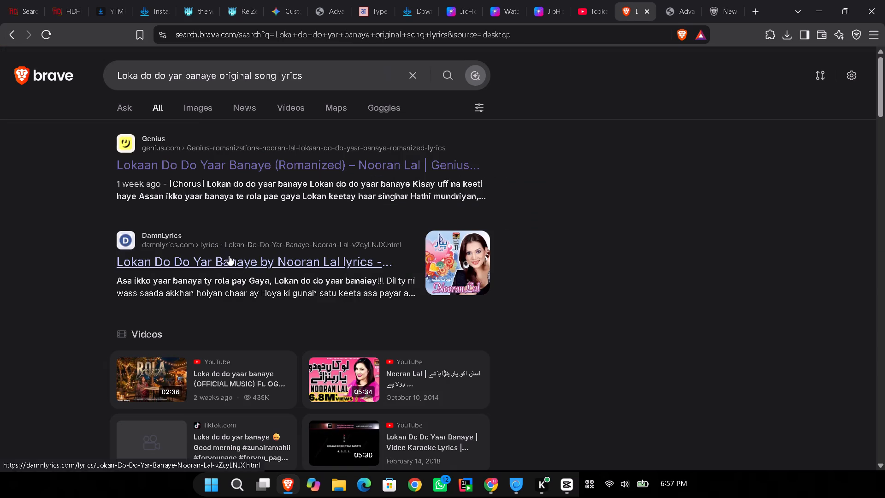
Open the DamnLyrics result, copy the first lyric line "lokan do do yar Banaye", and switch back to CapCut.
click(231, 262)
scroll(226, 303, down, 3)
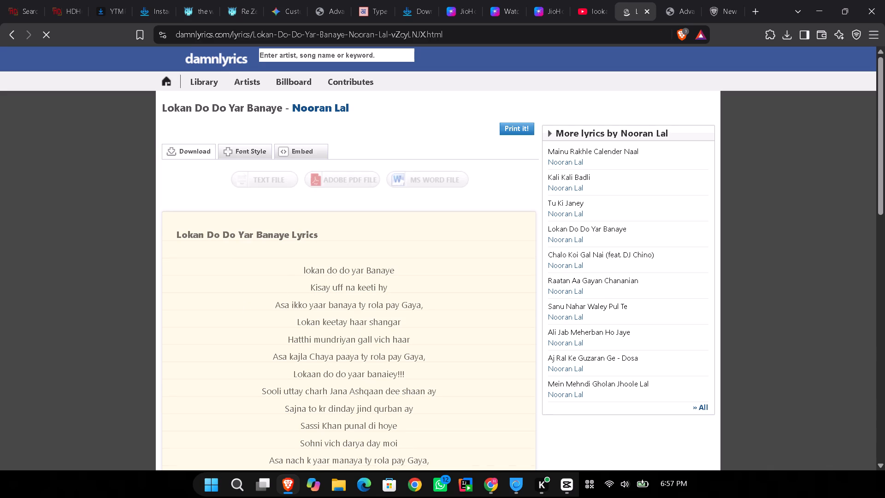
drag(304, 270, 416, 275)
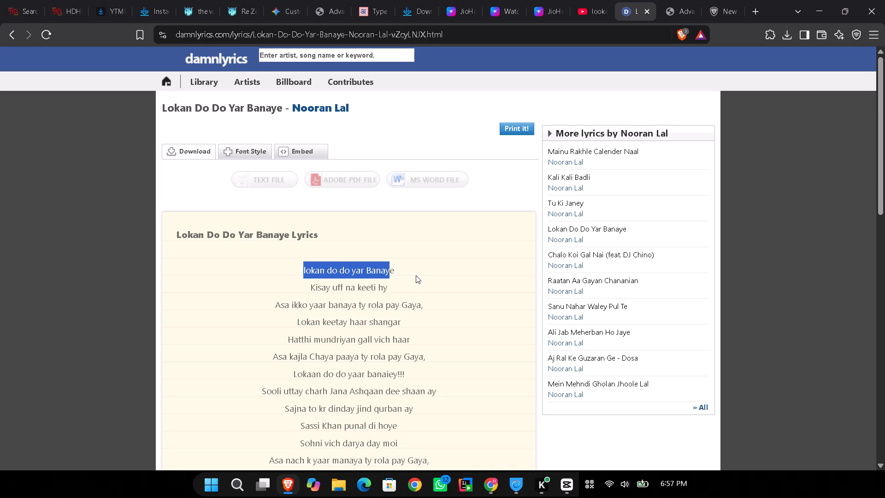
key(ctrl+c)
click(565, 483)
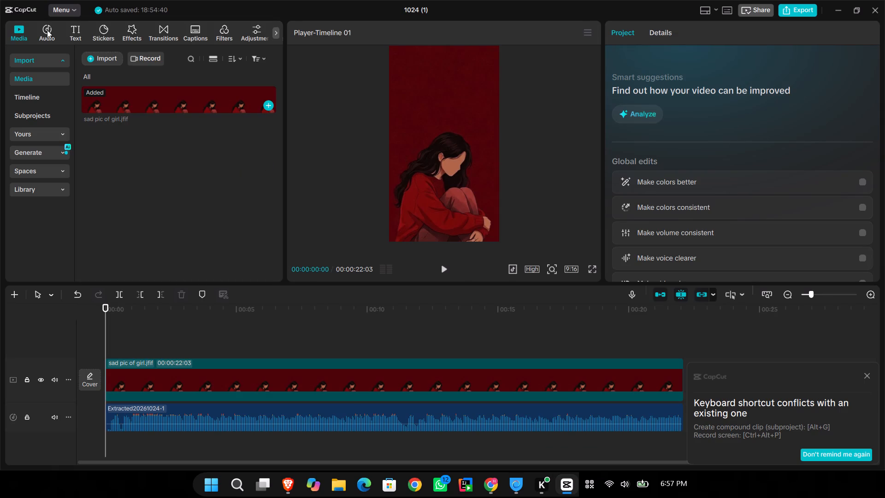
Switch back to CapCut, play the opening of the song, and return the playhead to the start.
key(space)
key(space)
click(446, 270)
click(446, 270)
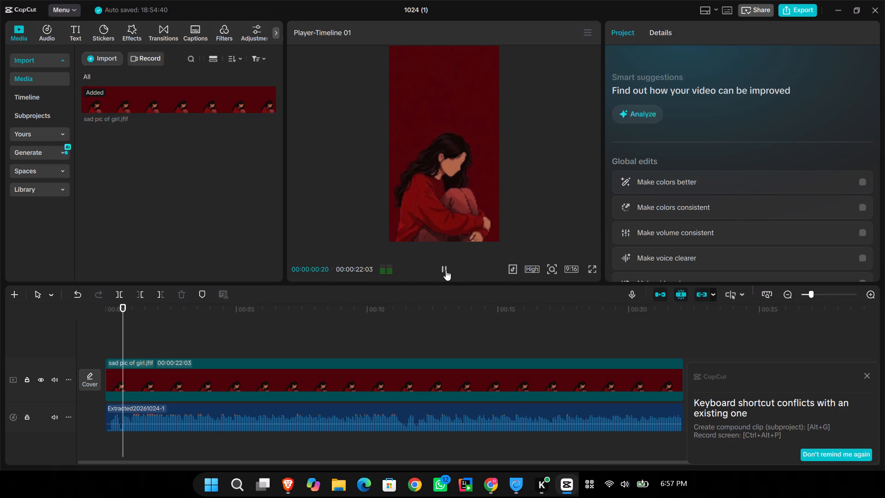
key(space)
click(125, 340)
drag(125, 340, 89, 332)
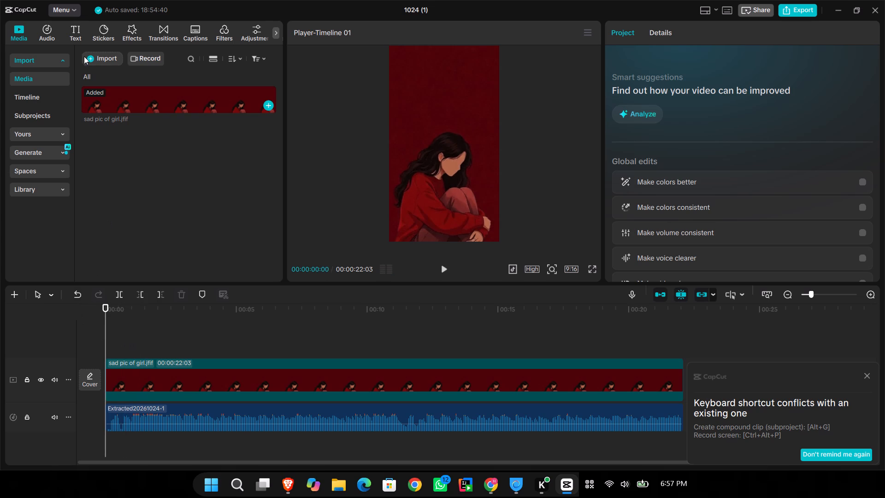
Add a default text clip at the start of the timeline, above the girl image.
click(53, 29)
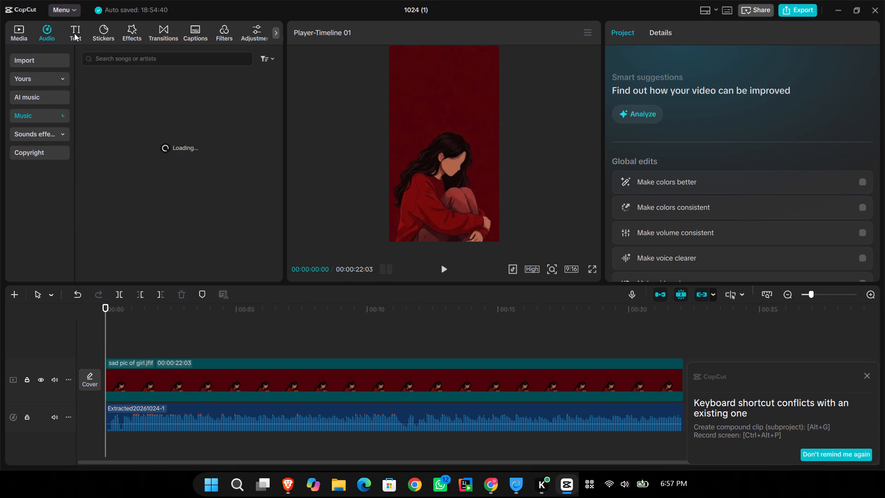
click(74, 33)
click(124, 93)
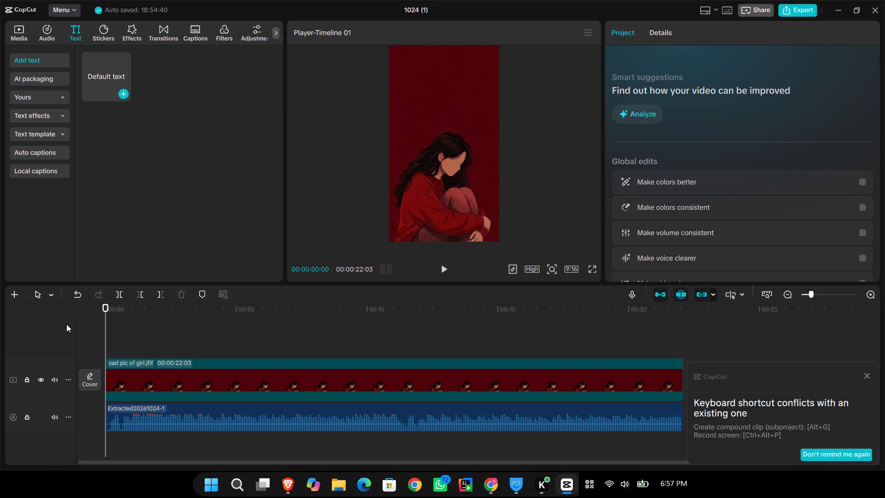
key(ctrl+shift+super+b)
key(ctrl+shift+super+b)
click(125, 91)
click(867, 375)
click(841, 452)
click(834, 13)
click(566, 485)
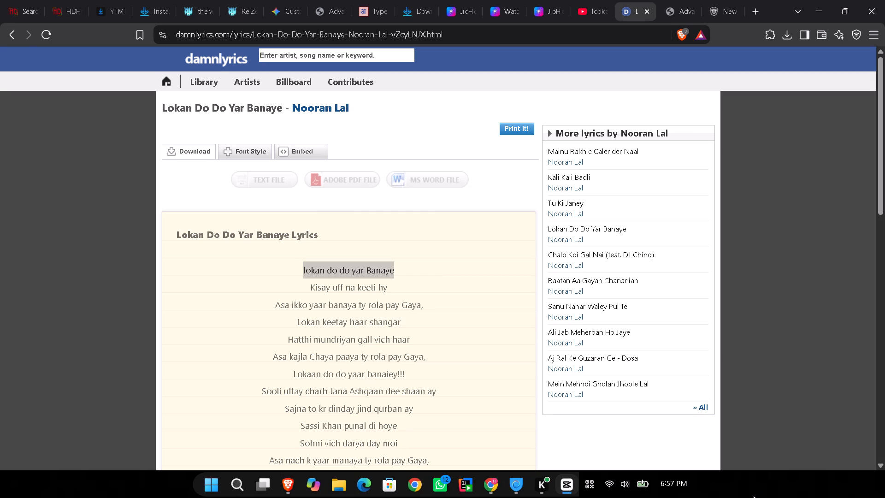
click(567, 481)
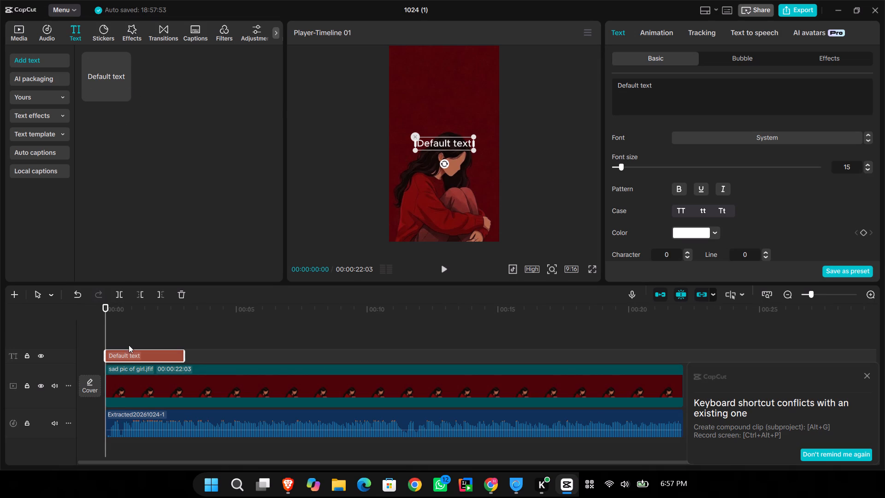
Replace the default text with the copied lyric line "lokan do do yar Banaye".
triple_click(671, 90)
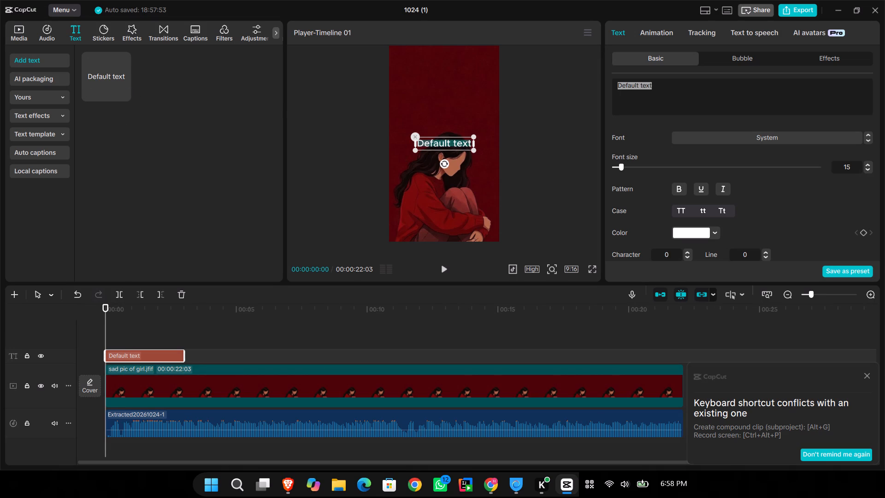
key(BackSpace)
key(ctrl+v)
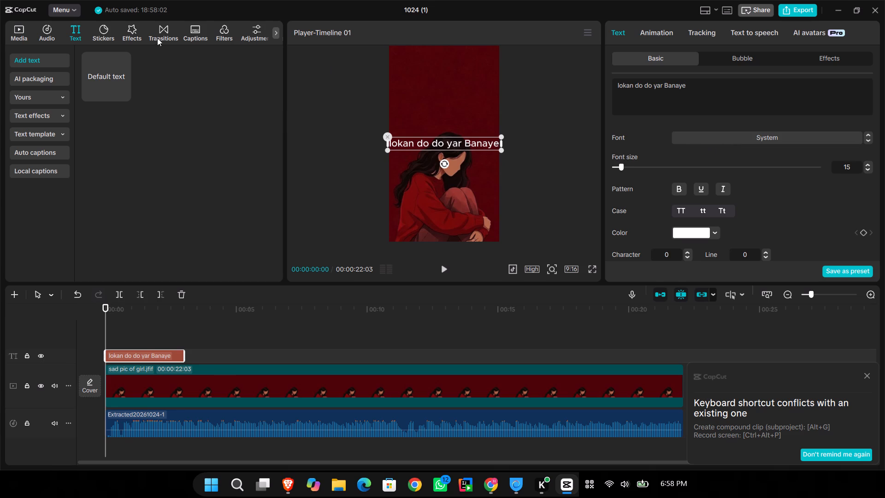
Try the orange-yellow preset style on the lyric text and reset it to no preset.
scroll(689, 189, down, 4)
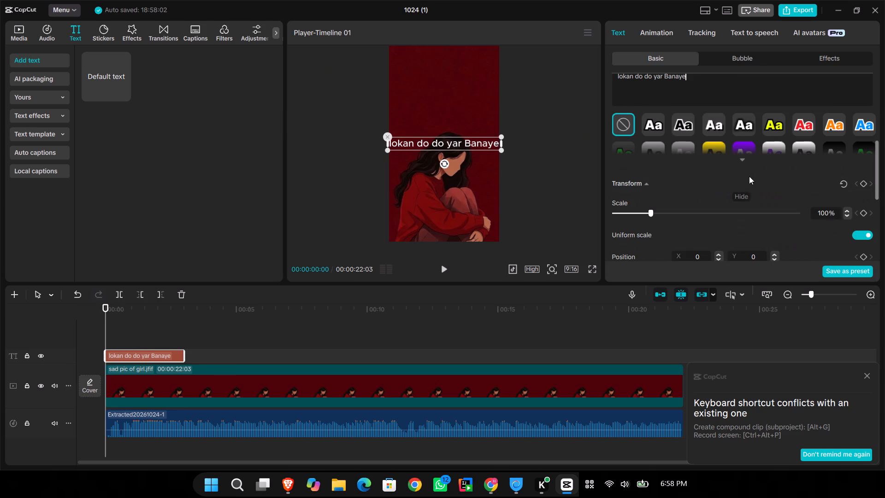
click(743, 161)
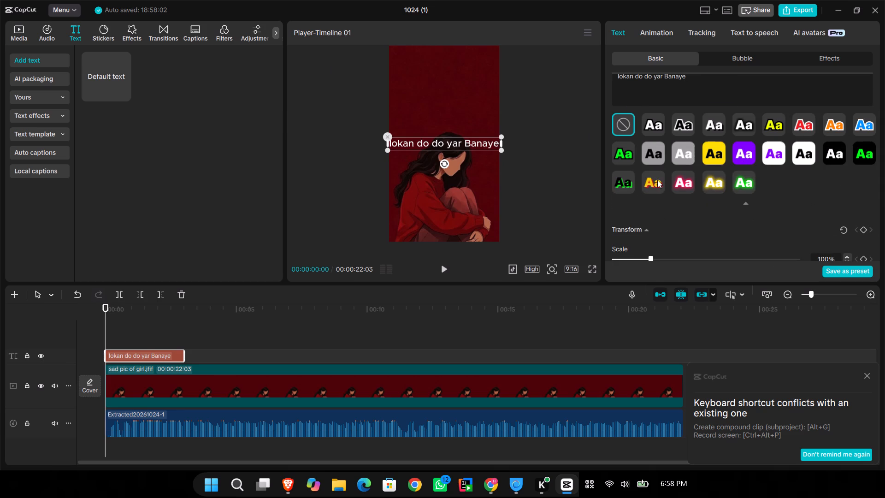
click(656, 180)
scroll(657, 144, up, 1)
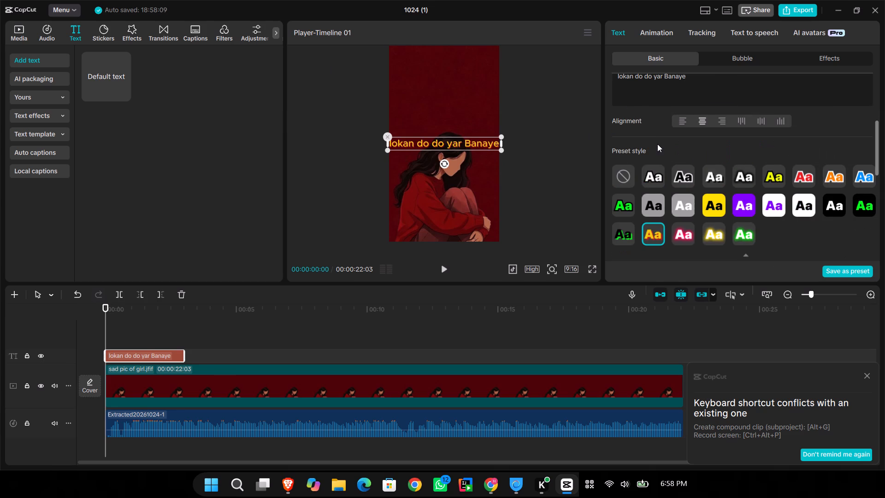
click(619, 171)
Change the lyric text's colour to a muted tan-brown with a custom orange hue.
scroll(701, 163, up, 3)
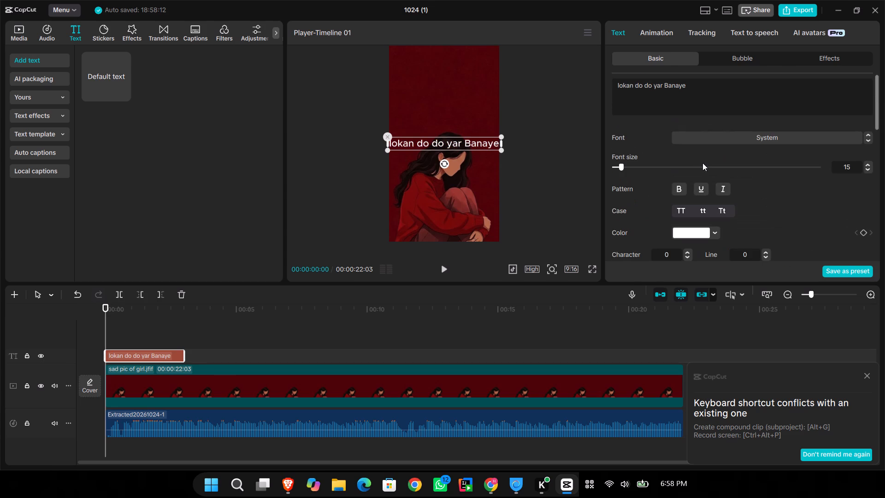
click(713, 234)
scroll(713, 234, down, 1)
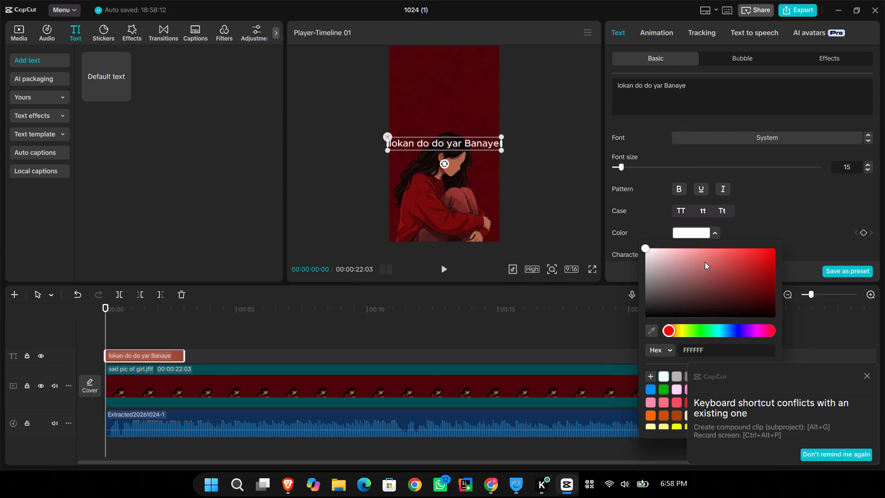
click(677, 332)
drag(730, 265, 784, 262)
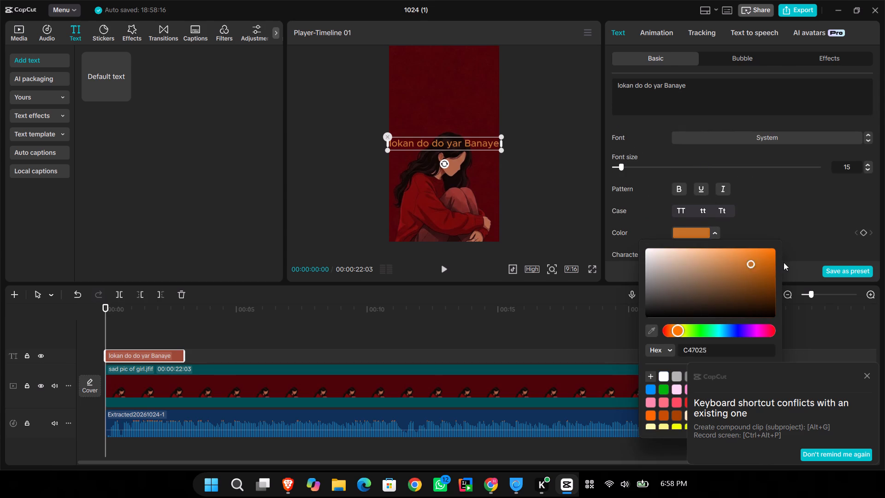
drag(784, 262, 731, 251)
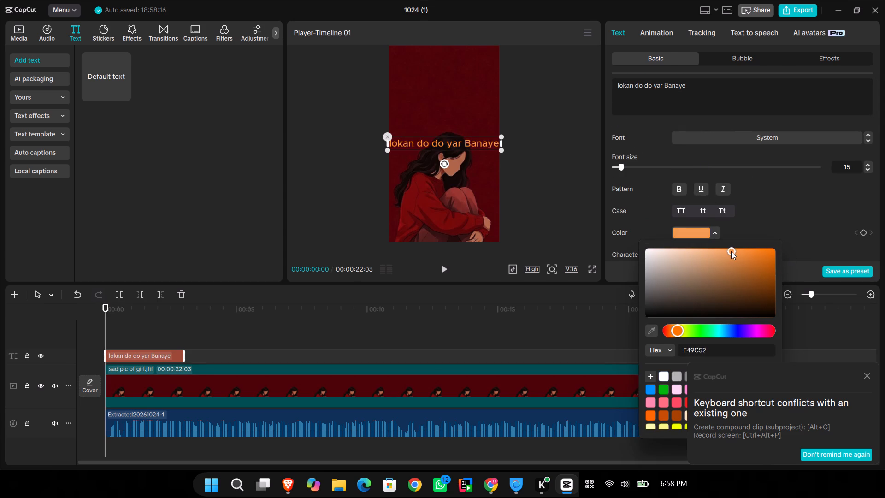
drag(731, 251, 753, 289)
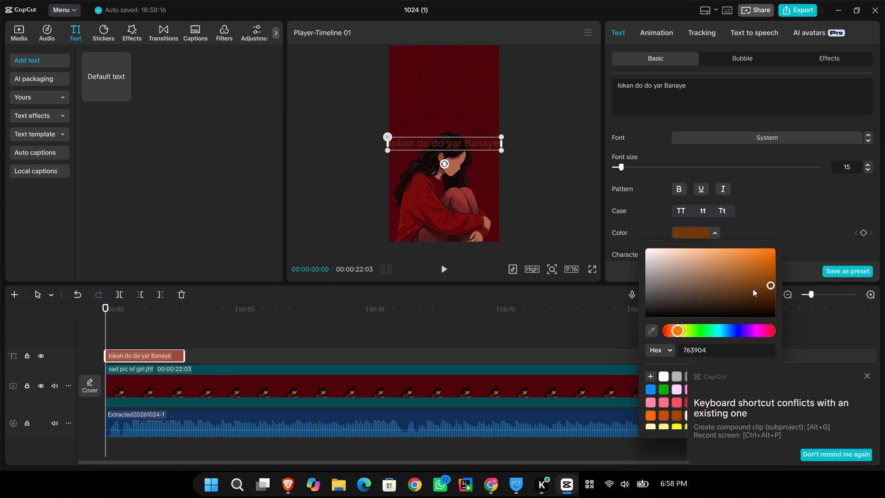
drag(753, 289, 714, 287)
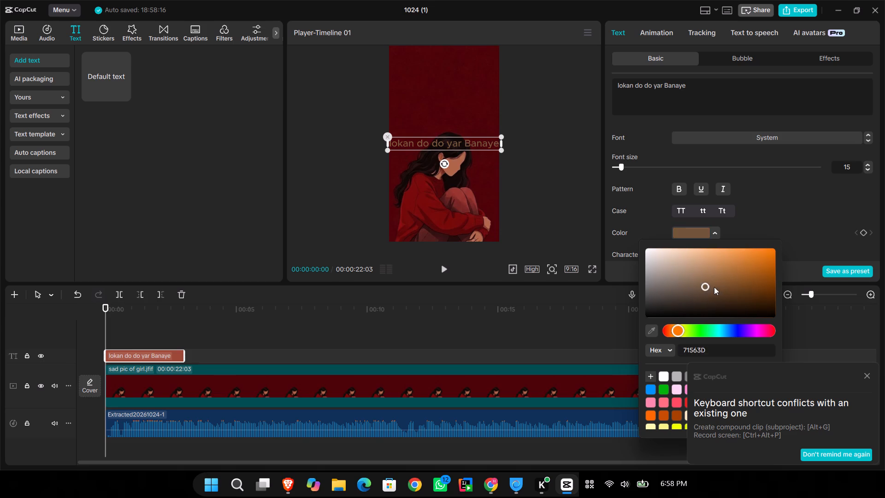
drag(714, 287, 706, 269)
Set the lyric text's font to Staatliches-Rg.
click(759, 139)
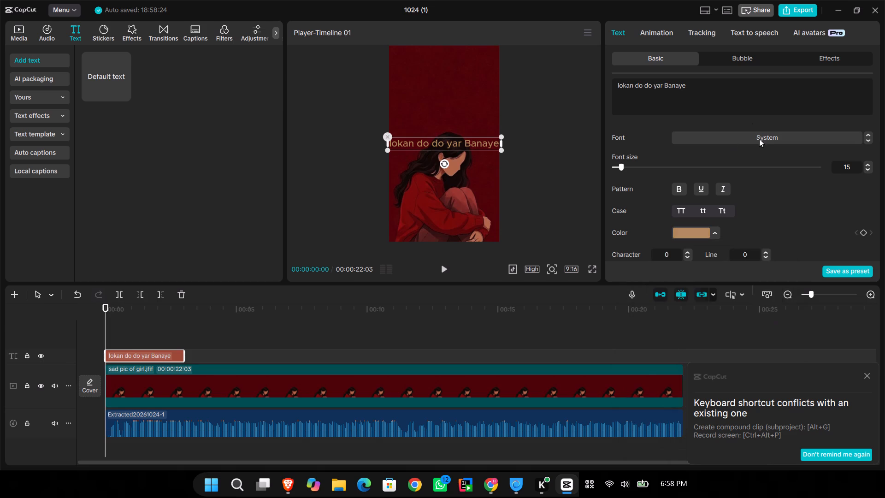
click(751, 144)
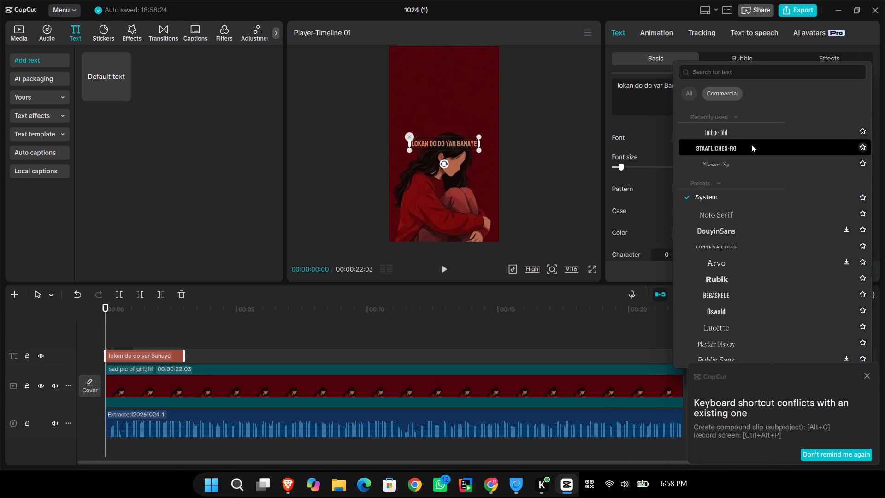
Enlarge the lyric text slightly and move it up into the empty red area above the girl's head.
drag(479, 150, 496, 156)
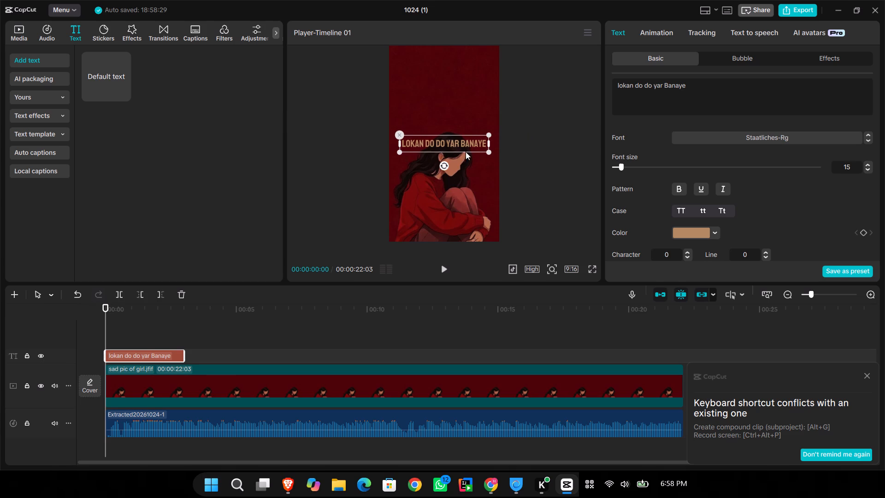
drag(465, 142, 465, 72)
drag(459, 101, 460, 88)
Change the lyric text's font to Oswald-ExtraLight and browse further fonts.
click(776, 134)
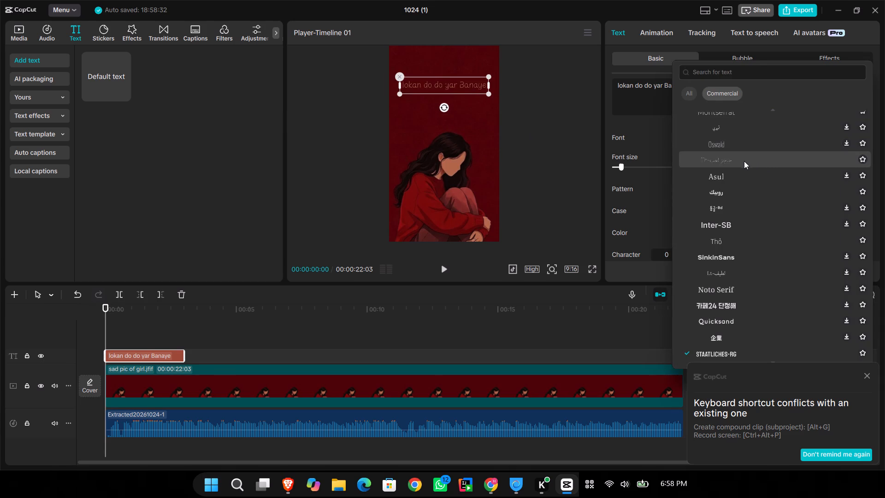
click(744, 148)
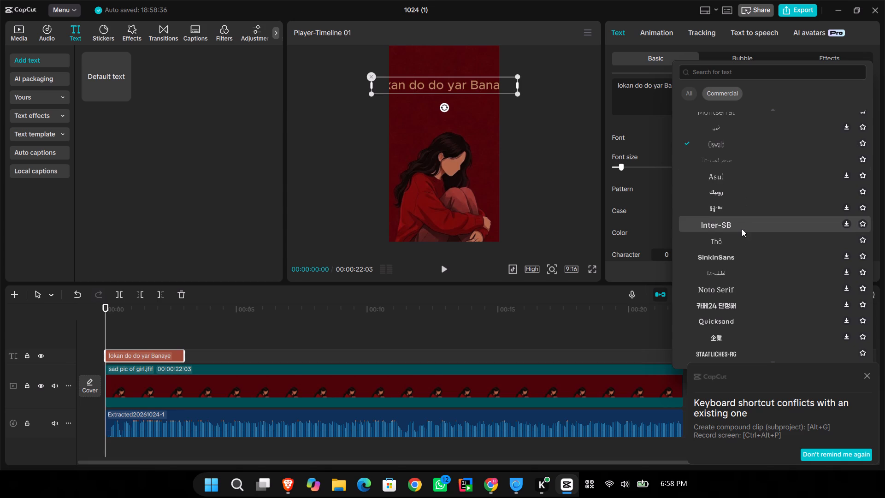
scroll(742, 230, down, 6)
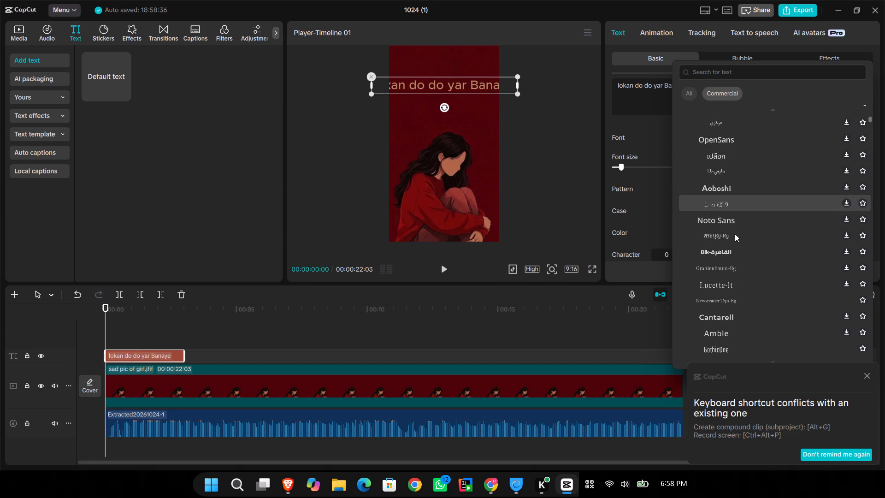
Dismiss the keyboard shortcut conflict notice so that it does not remind again.
click(855, 452)
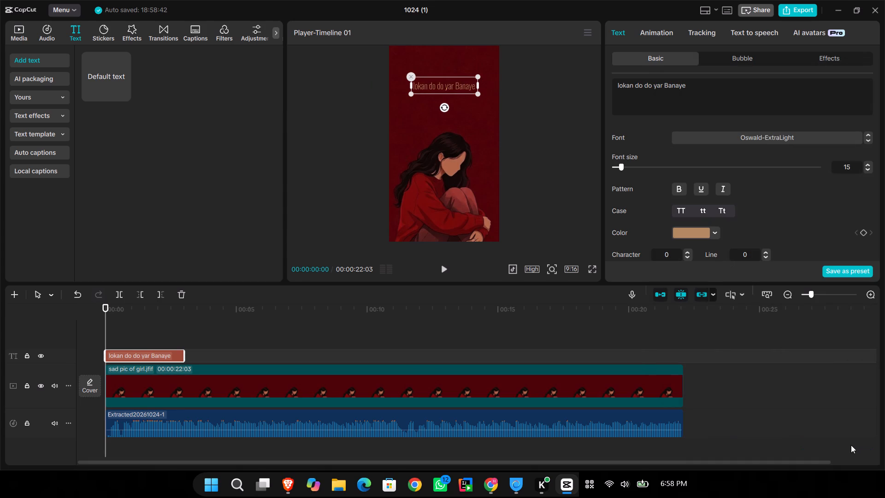
Try the Spline Sans-Bd and OpenSans fonts on the lyric text, settling on Özgür Gündem.
click(757, 136)
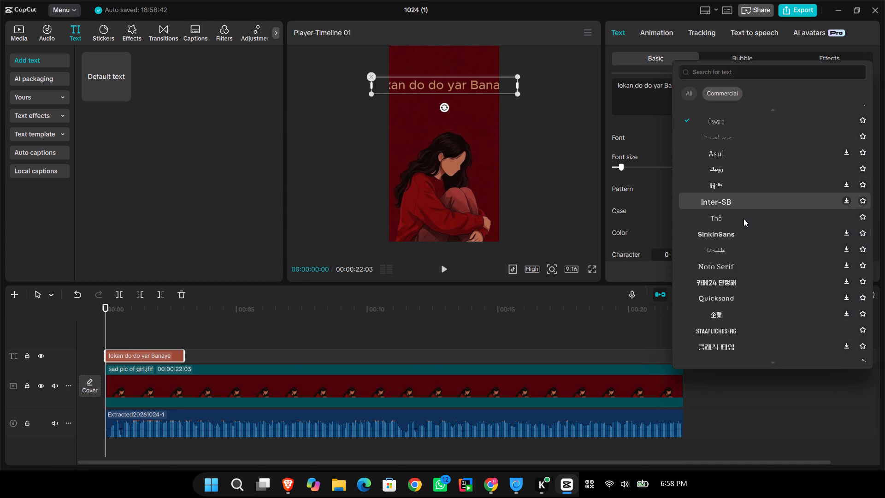
scroll(743, 230, down, 7)
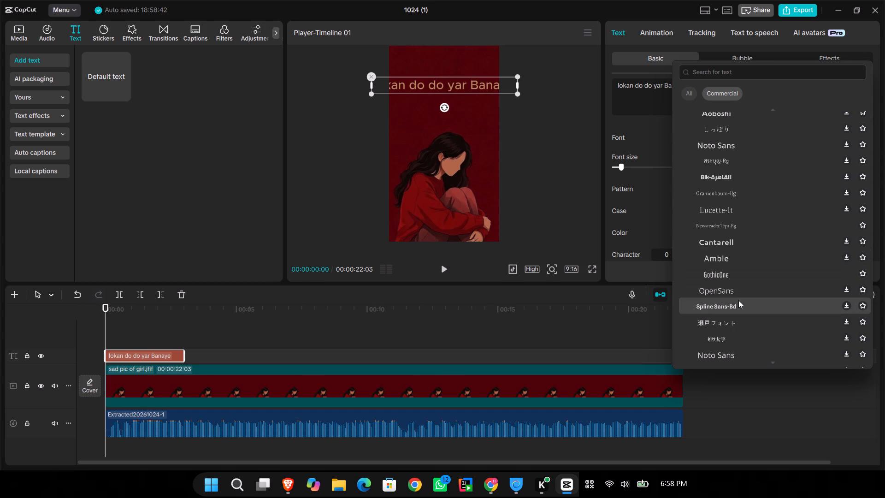
click(738, 300)
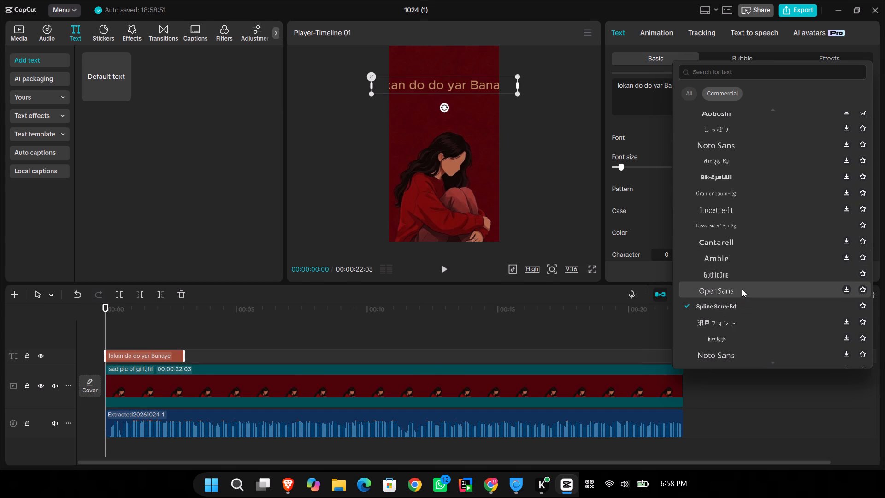
click(742, 289)
scroll(742, 289, down, 2)
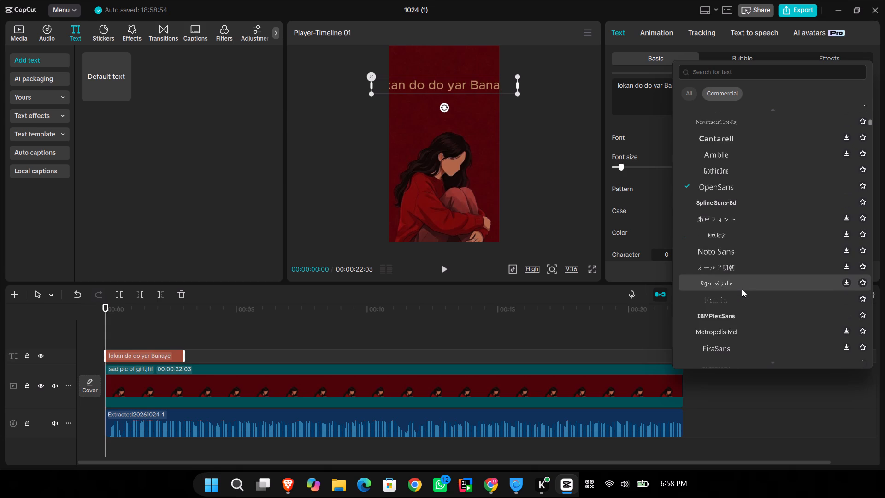
scroll(742, 289, down, 2)
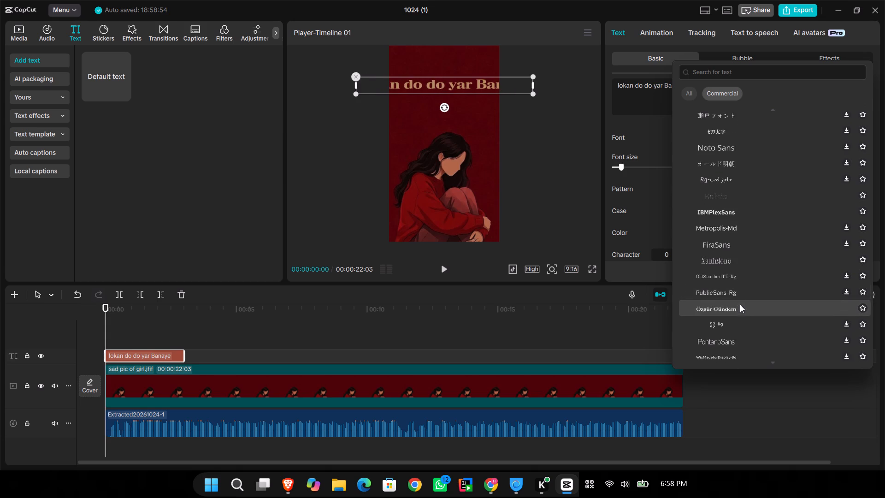
click(742, 308)
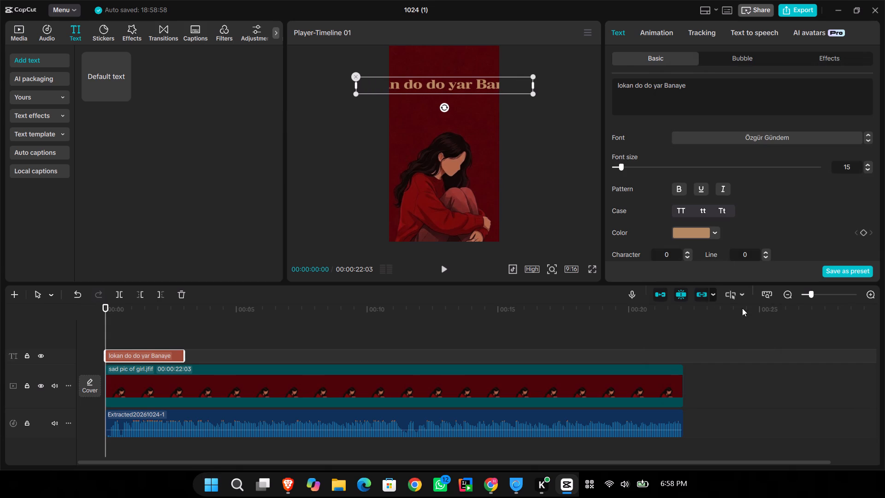
Change the lyric text's font to OldStandardTT-Rg.
click(753, 141)
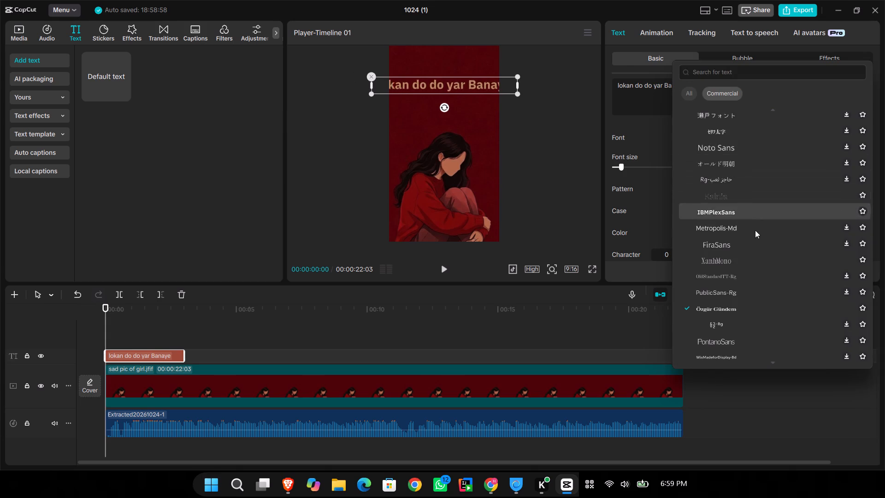
click(739, 279)
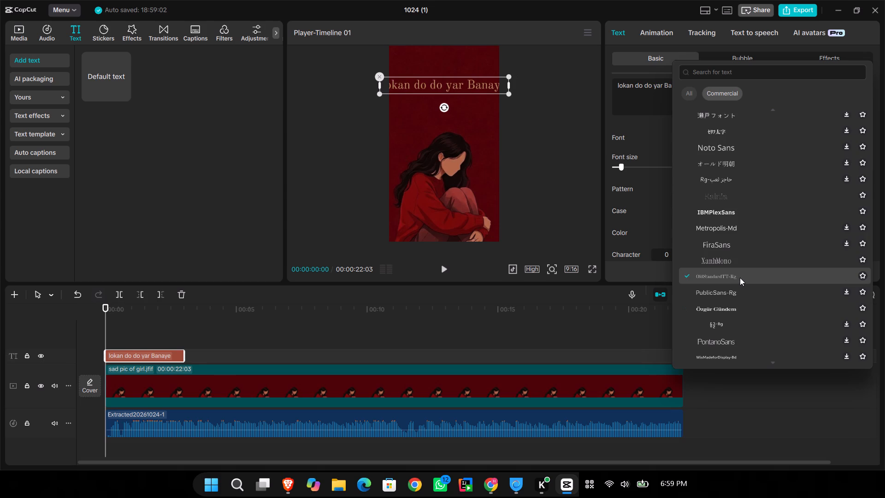
Shrink the lyric text so the whole line fits within the frame's width, and check it in the full-screen preview.
drag(508, 92, 484, 83)
click(481, 81)
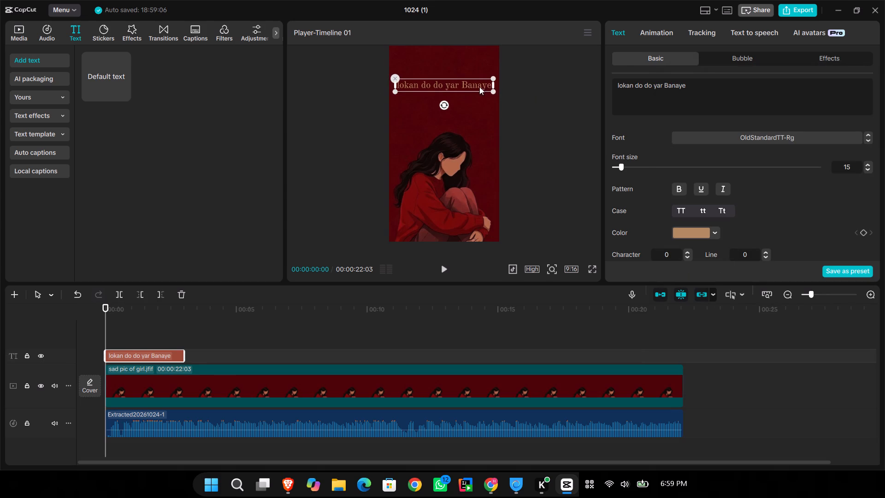
click(594, 270)
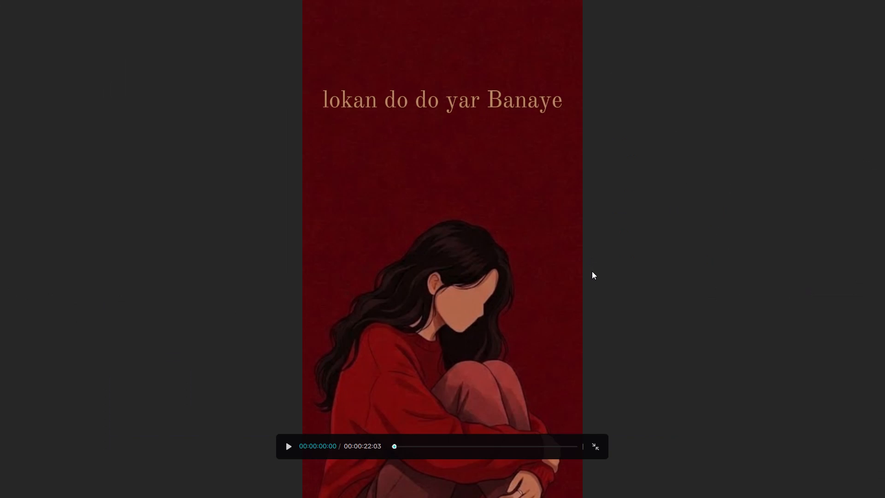
click(601, 447)
Lighten the lyric text's colour to a pale peach.
click(712, 234)
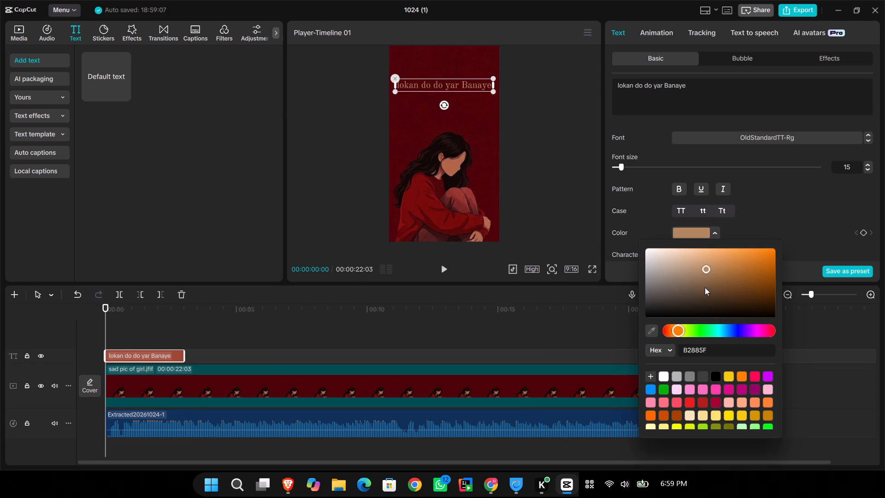
drag(708, 275, 700, 255)
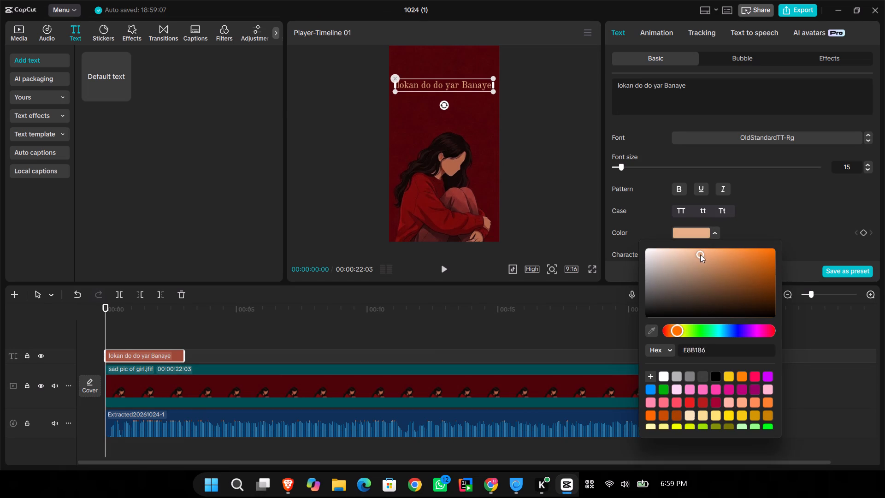
drag(700, 255, 698, 250)
click(760, 185)
Enable the Glow effect on the lyric text.
scroll(749, 195, down, 1)
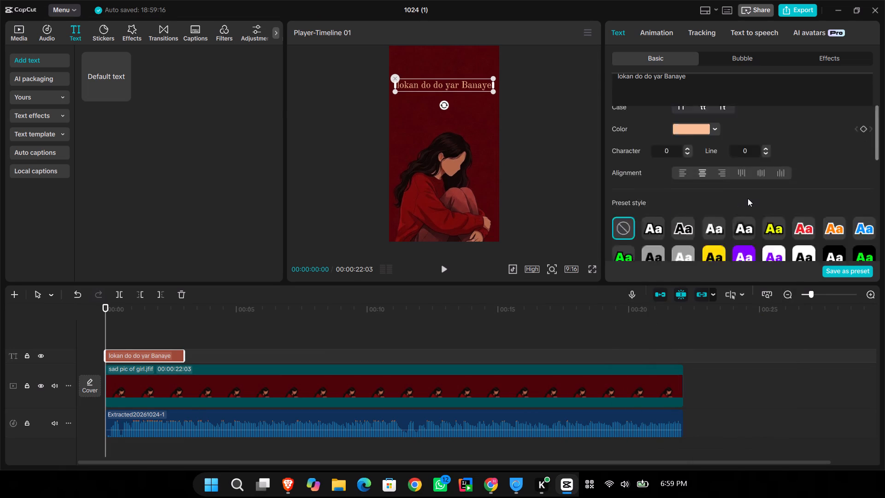
scroll(748, 198, down, 9)
scroll(708, 207, down, 4)
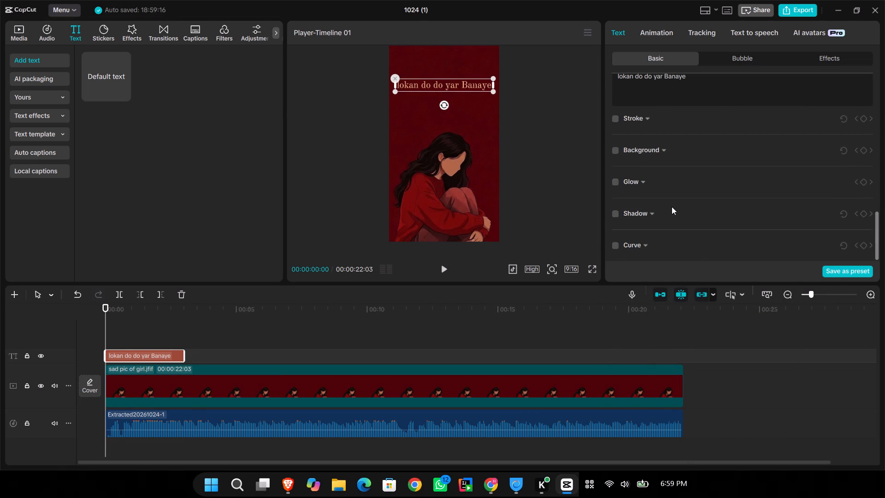
scroll(663, 198, up, 1)
scroll(619, 211, down, 5)
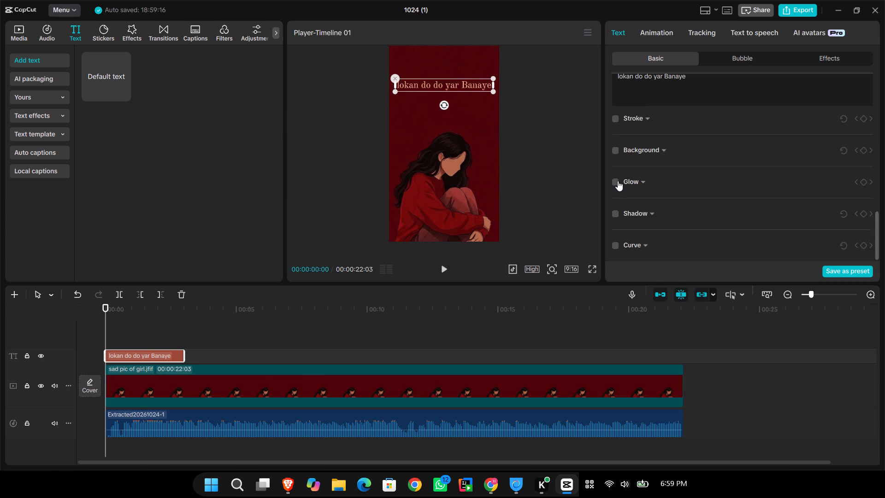
click(617, 180)
Set the lyric text's glow colour to orange FF6600 and check it in the full-screen preview.
scroll(667, 215, down, 1)
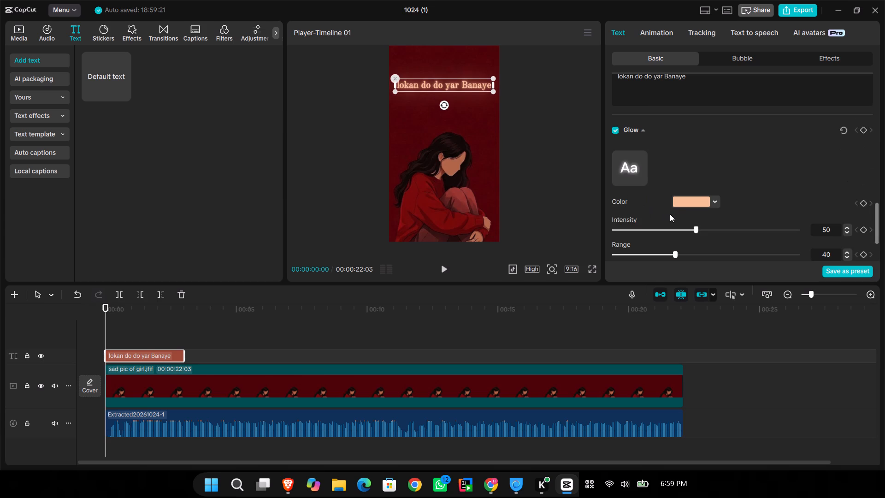
click(713, 201)
drag(696, 229, 712, 230)
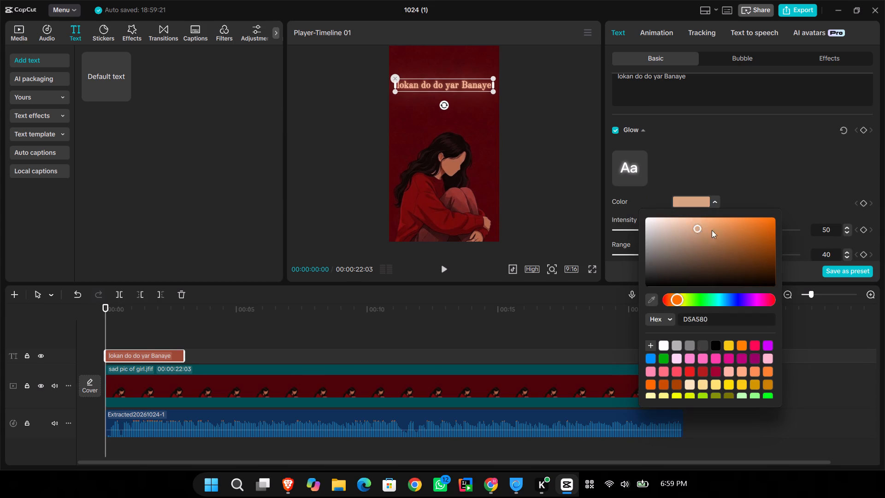
drag(712, 230, 788, 213)
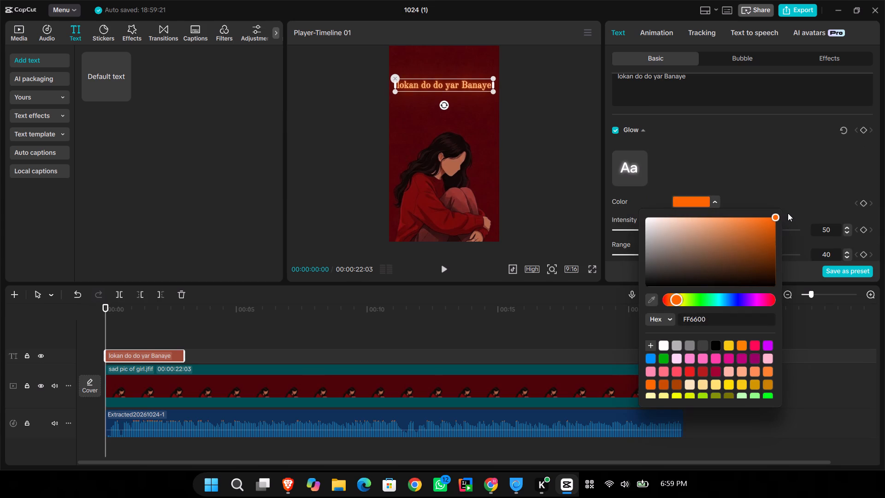
click(782, 172)
click(595, 267)
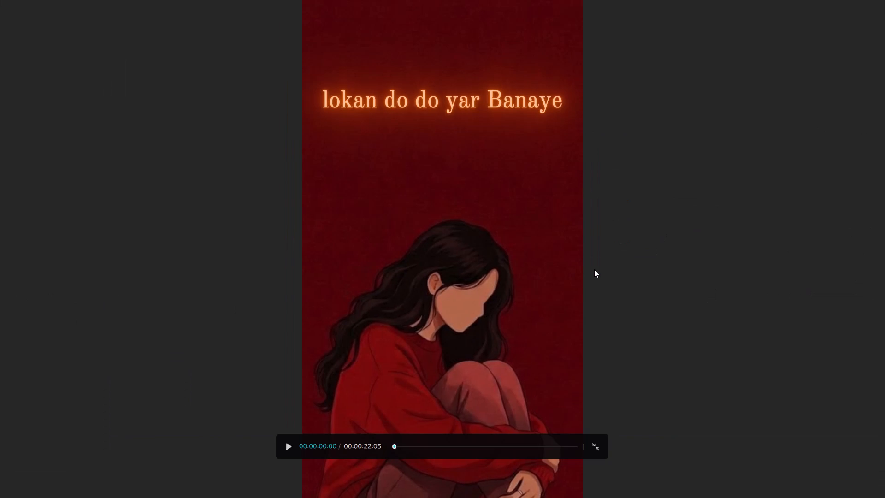
click(597, 448)
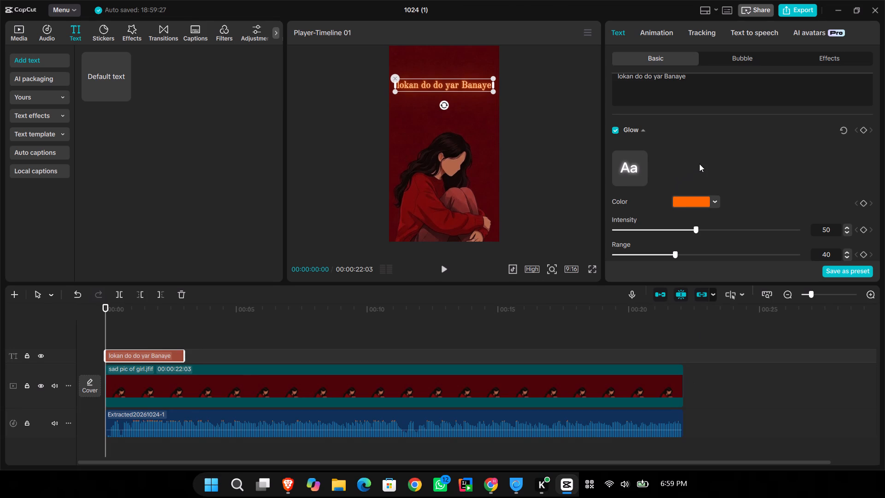
scroll(699, 164, up, 1)
scroll(699, 166, down, 2)
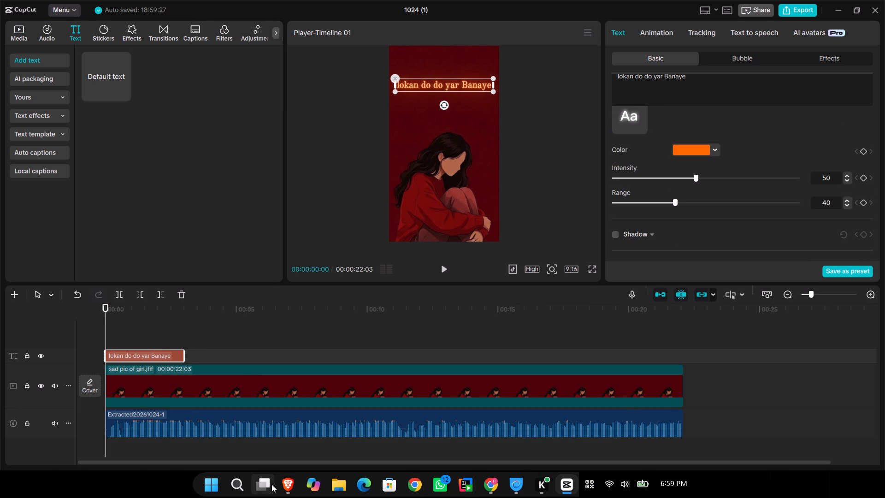
Switch to Brave and replace the text in the Fonts In Hindi editor with "lokan do do yar Banaye".
click(281, 485)
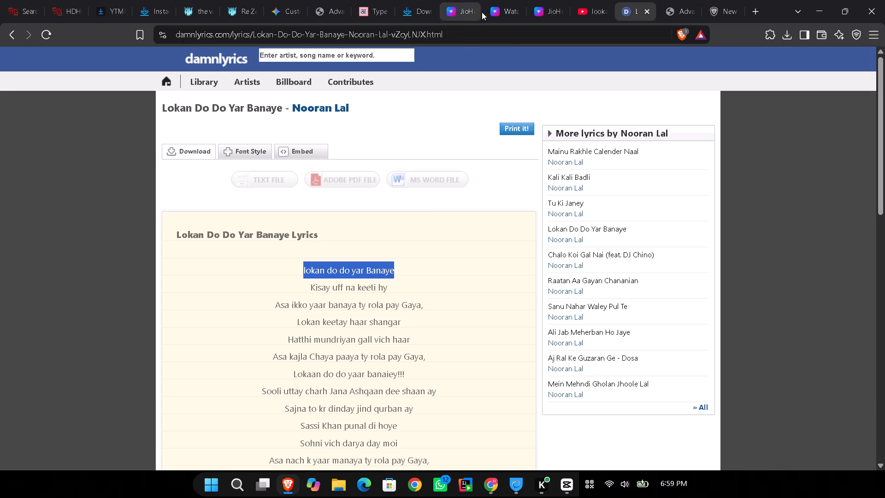
click(683, 8)
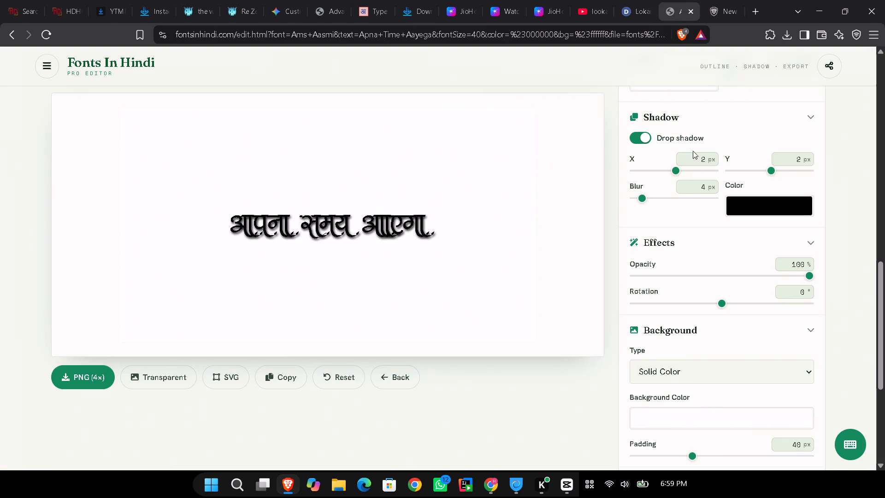
scroll(692, 154, up, 9)
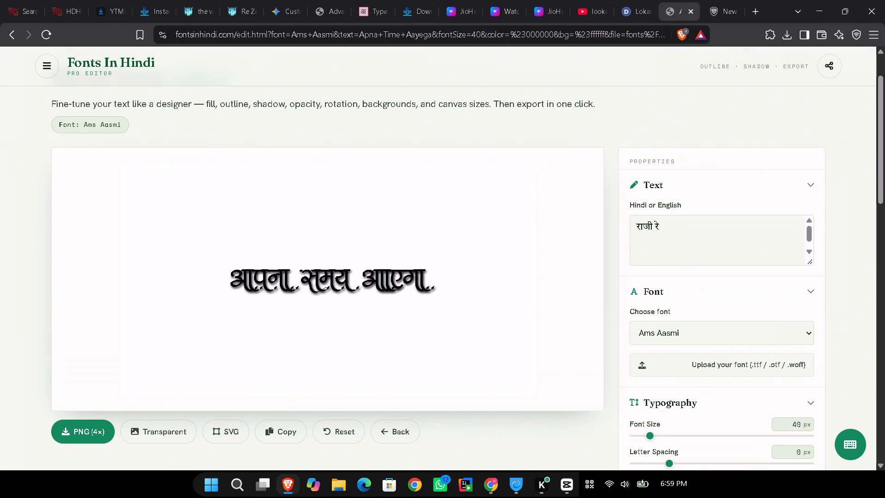
drag(663, 293, 632, 284)
key(BackSpace)
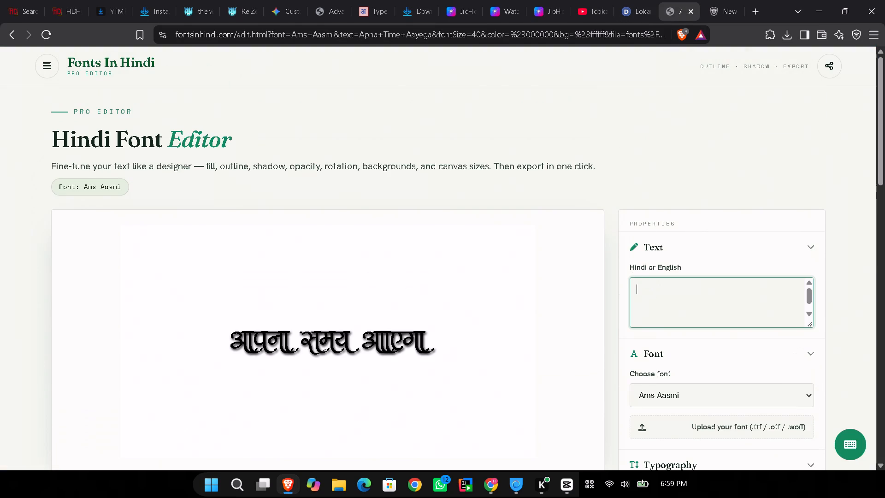
key(ctrl+v)
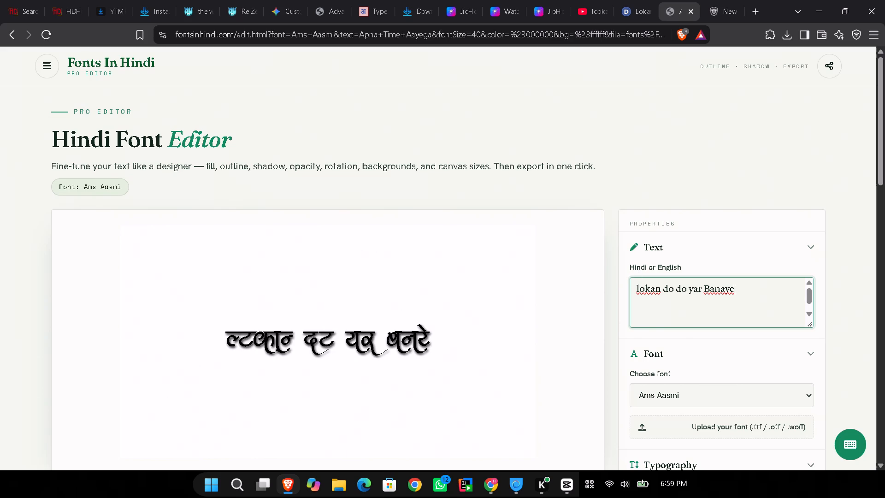
Copy the line "lokan do do yar Banaye" and put it in place of the existing text on Easy Hindi Typing.
drag(737, 290, 611, 283)
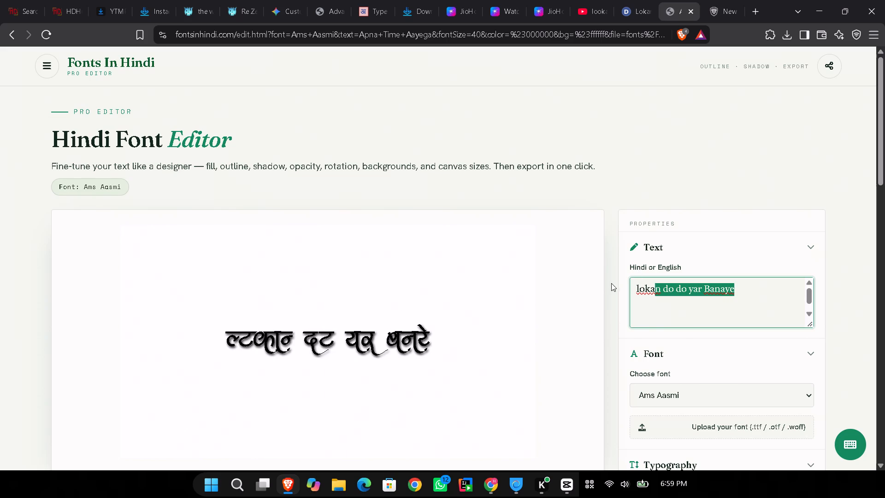
drag(611, 283, 607, 283)
key(ctrl+c)
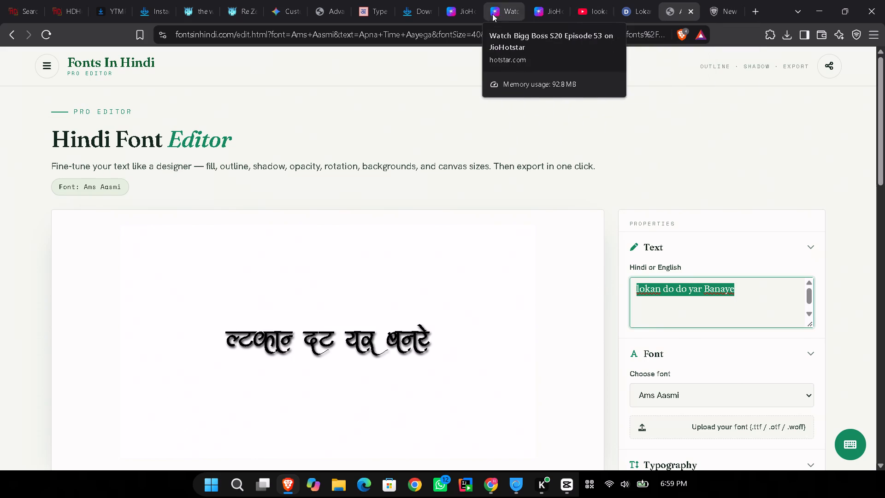
click(375, 12)
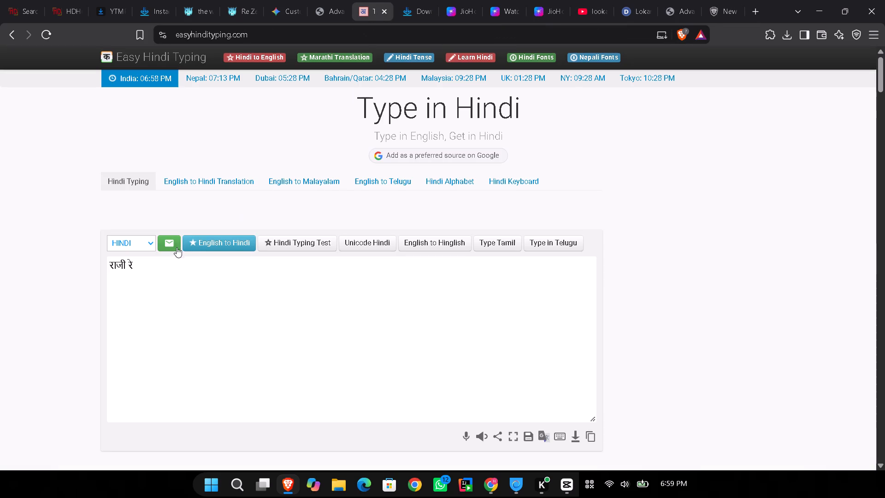
drag(155, 270, 90, 256)
key(BackSpace)
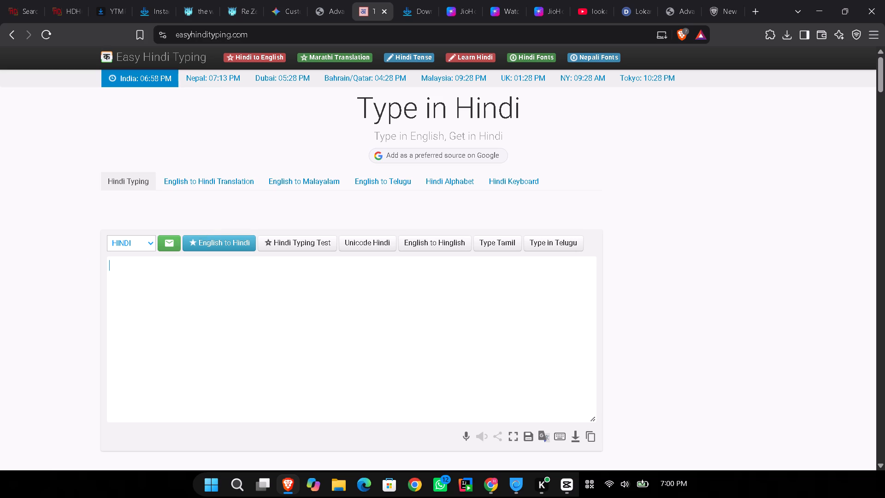
key(ctrl+v)
Translate "lokan do do yar Banaye" into Hindi with AI Translate on the English To Hindi Translation page.
click(203, 241)
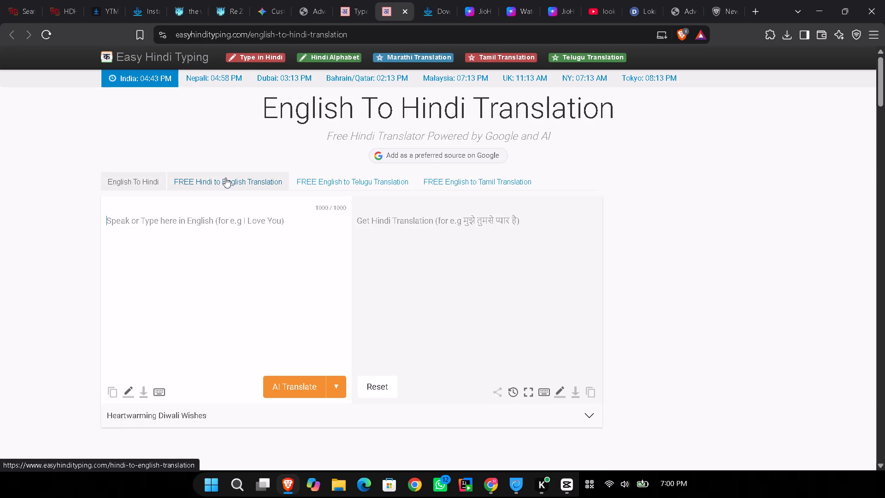
click(179, 225)
key(ctrl+v)
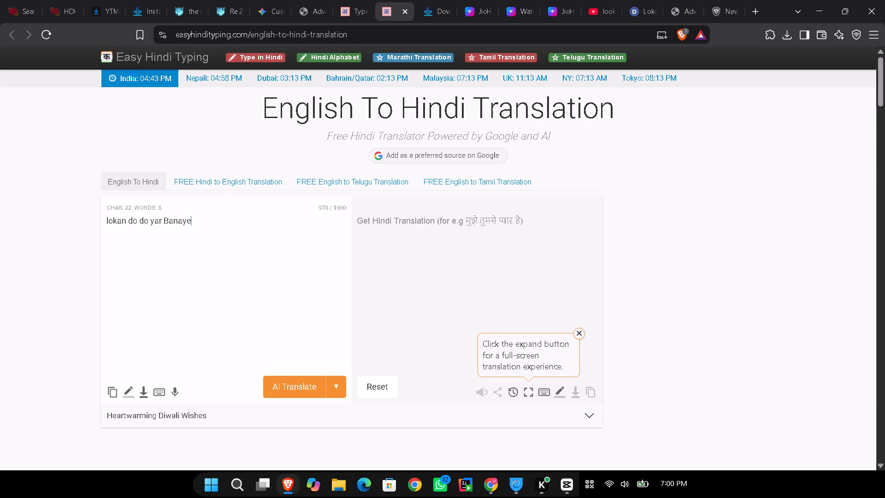
click(301, 389)
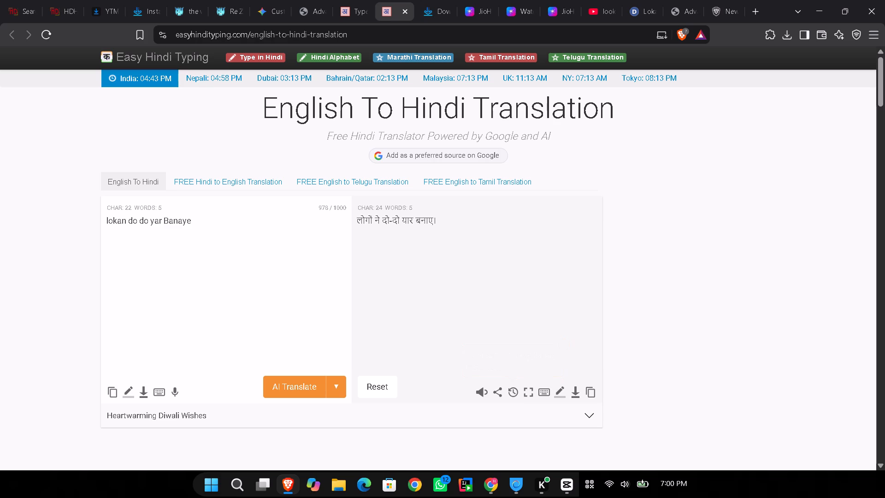
Search the web in a new tab for "lokan do do yar banaye lyrics in hindi".
click(636, 12)
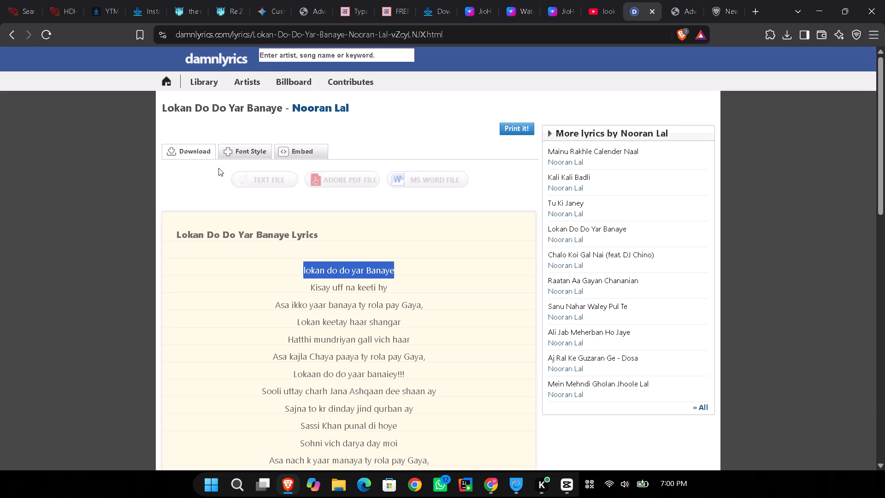
scroll(356, 214, up, 3)
click(714, 8)
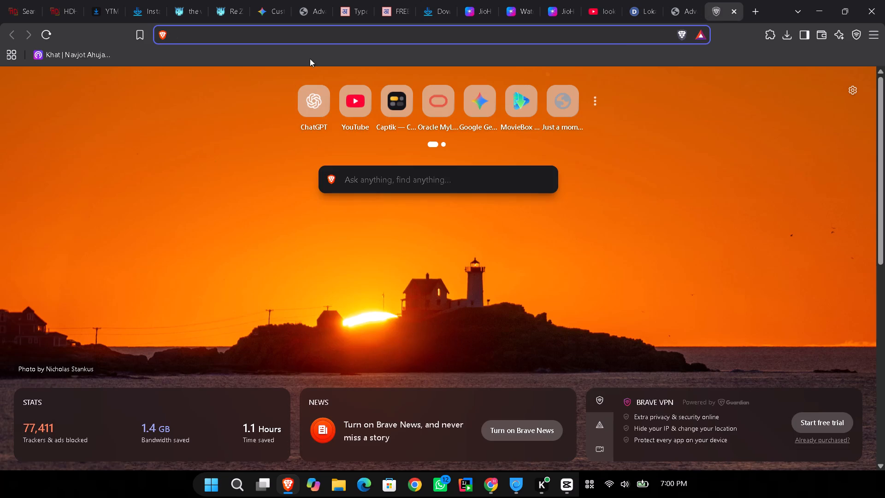
click(412, 35)
key(ctrl+v)
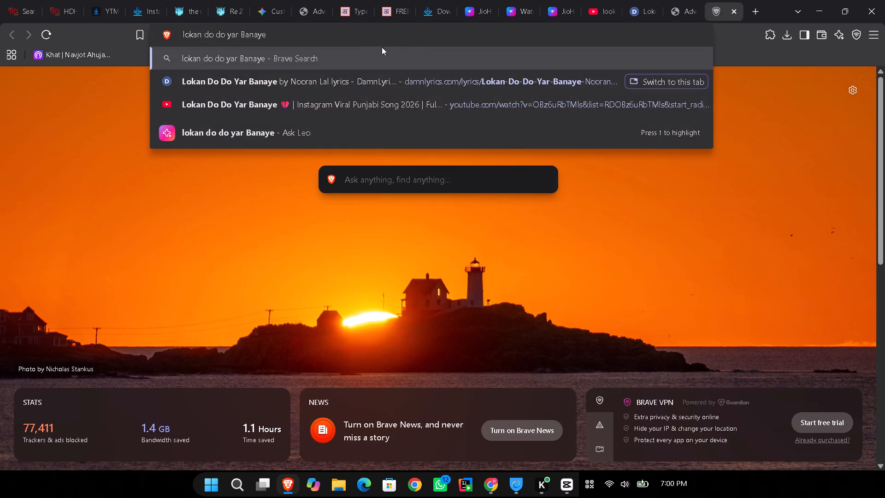
key(space)
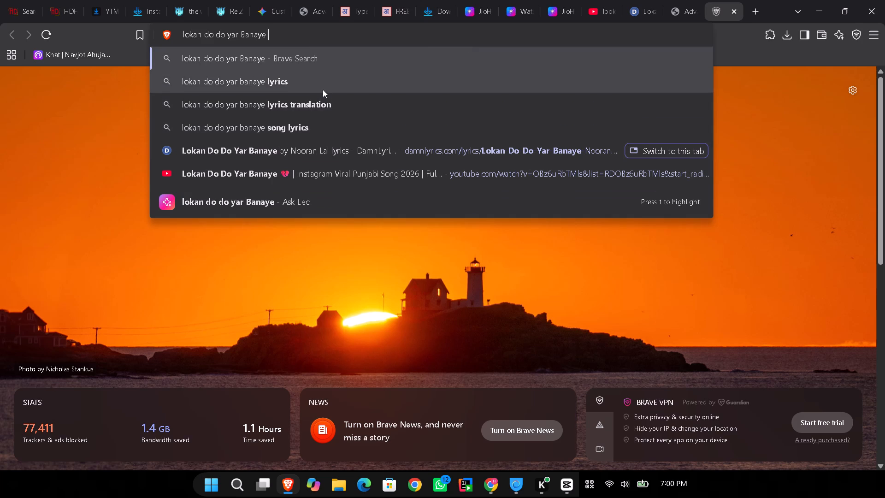
key(Down)
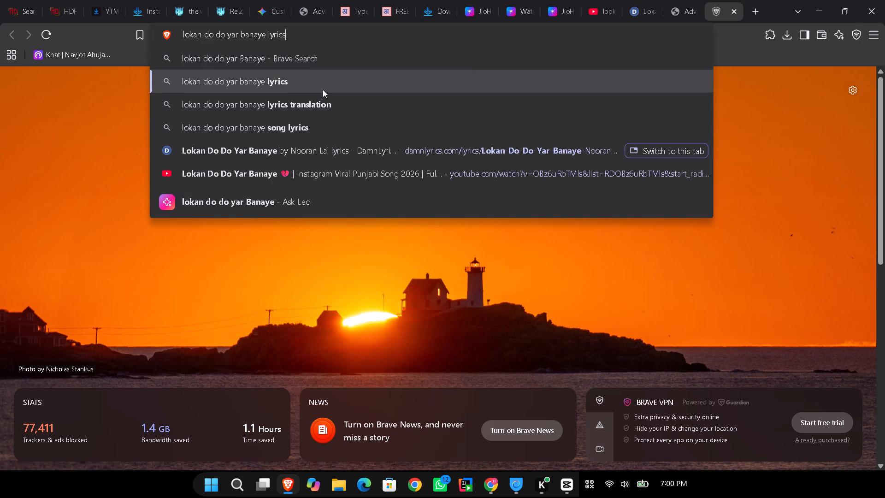
key(space)
text(in hin)
text(di)
key(Return)
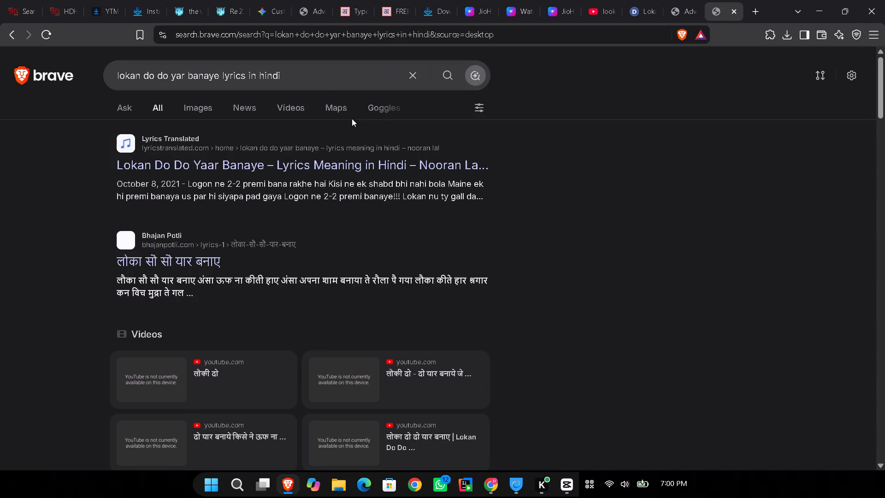
Look through the Lyrics Translated page on the song's meaning in Hindi for Hindi-script lyrics, and return to the search results.
click(212, 163)
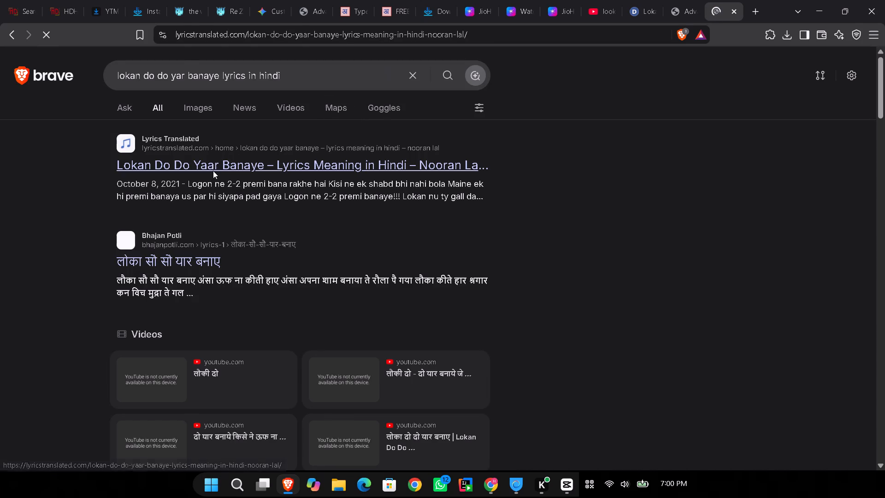
scroll(239, 256, down, 6)
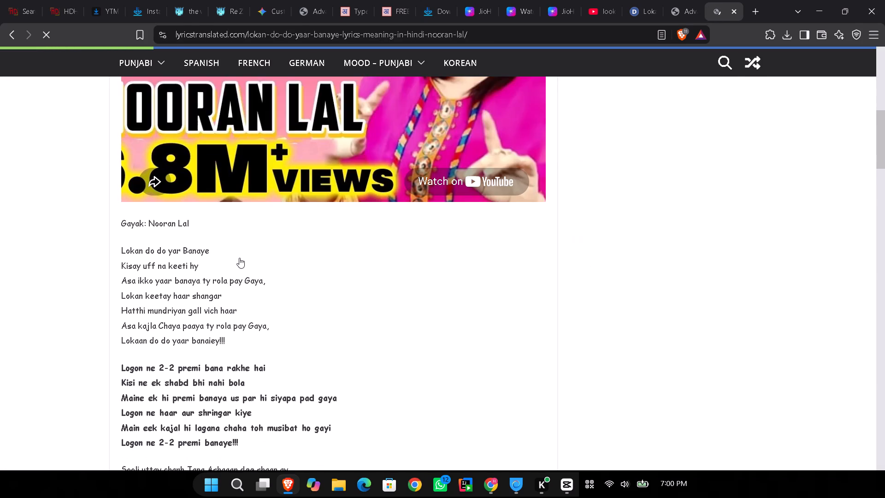
scroll(239, 258, down, 3)
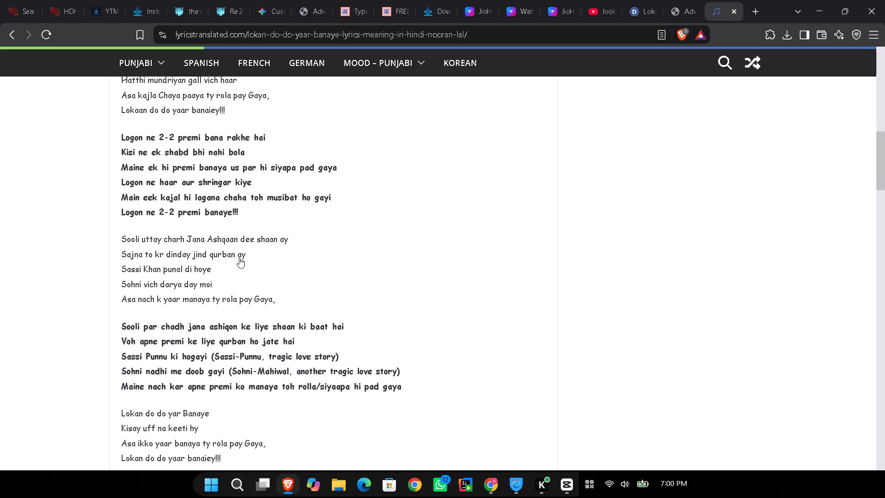
scroll(239, 257, down, 1)
click(12, 33)
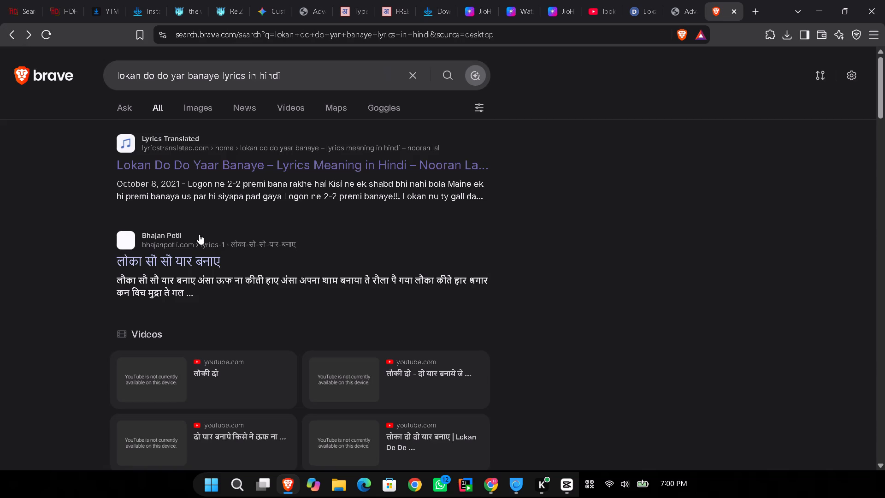
Open the Bhajan Potli result and copy its Hindi heading "लोका सौ सौ यार बनाए".
click(186, 254)
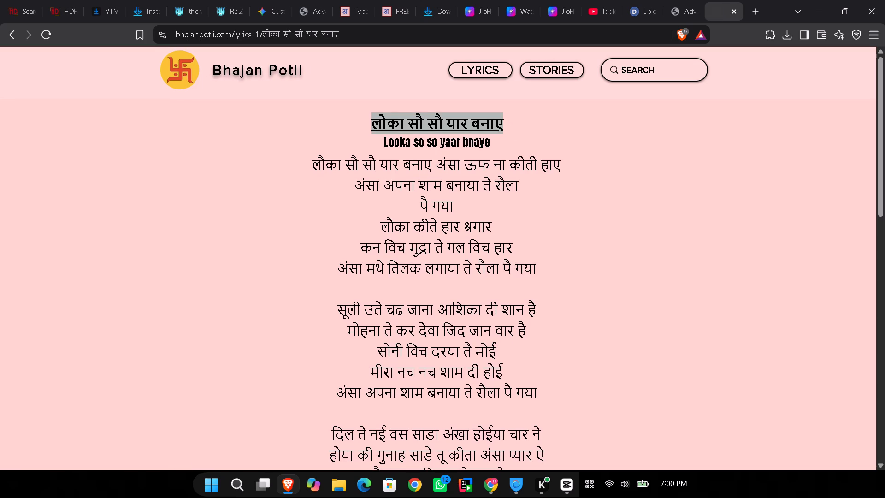
drag(502, 121, 339, 114)
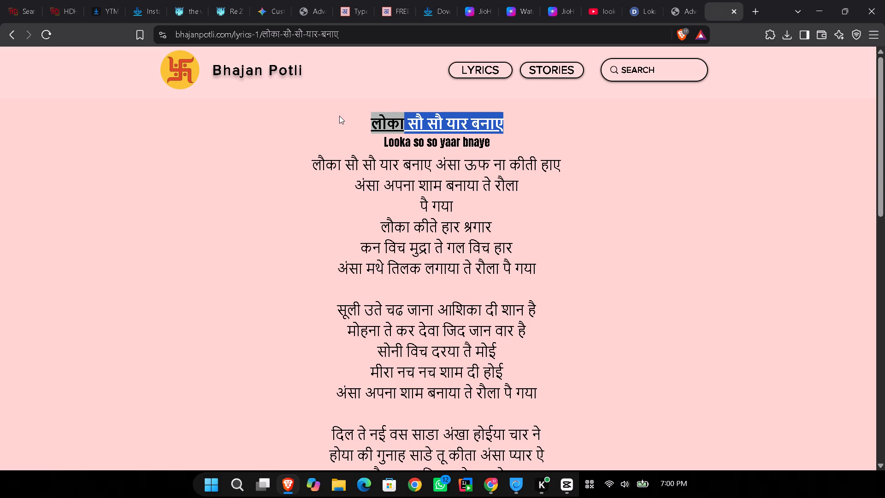
key(ctrl+c)
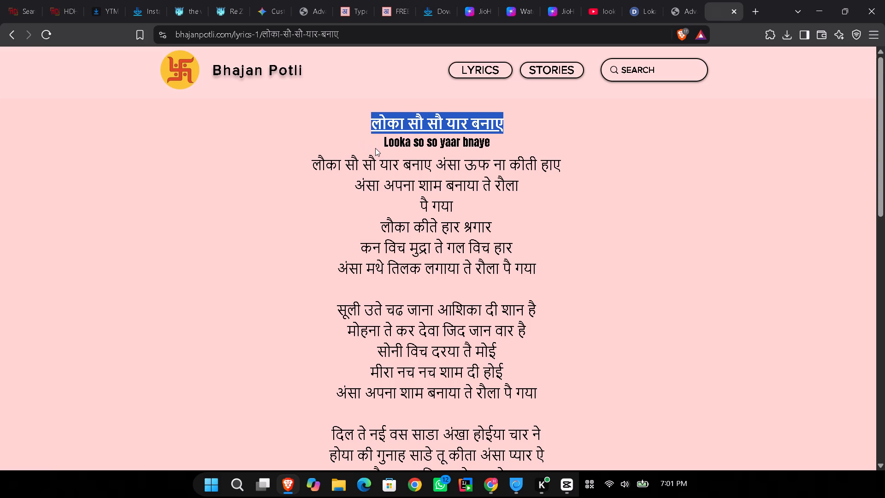
Read through the remaining Hindi verses on the Bhajan Potli page and return to the search results.
scroll(460, 256, down, 1)
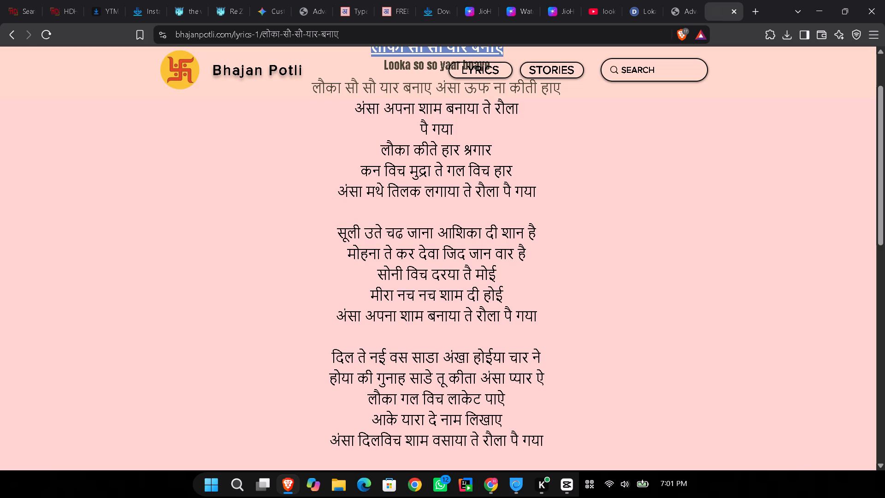
scroll(461, 253, down, 3)
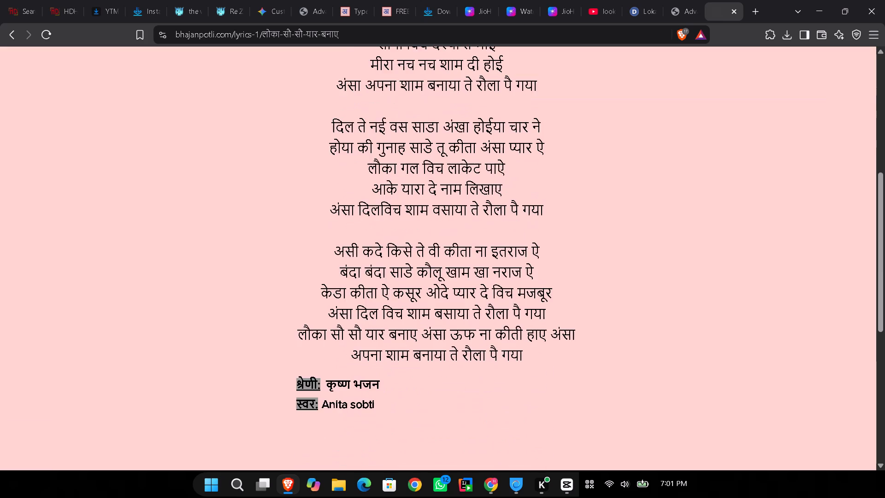
scroll(461, 253, down, 1)
scroll(461, 253, up, 7)
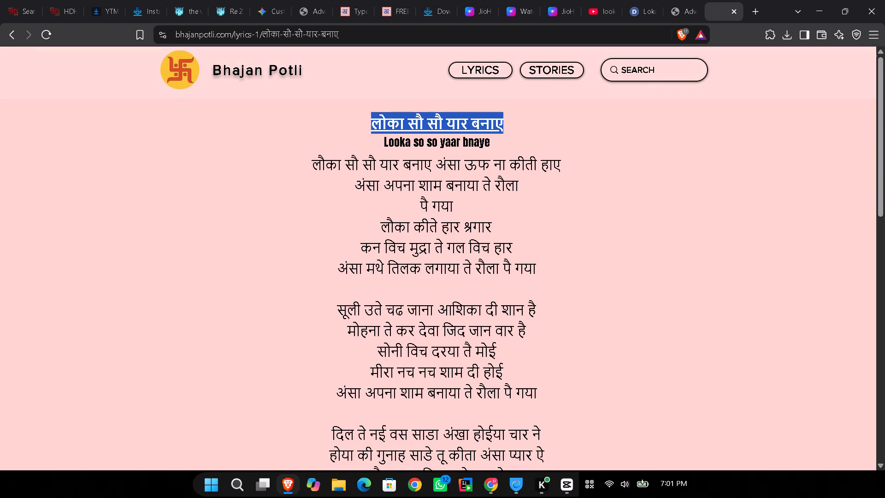
click(6, 36)
Scan the remaining results, and refine the search to "lokan do do yar banaye lyrics in hindi font".
scroll(209, 213, down, 5)
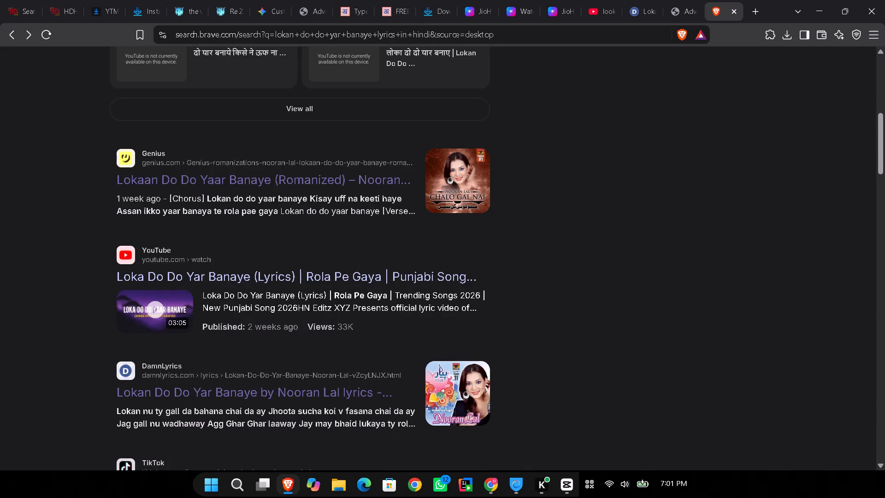
scroll(226, 307, down, 5)
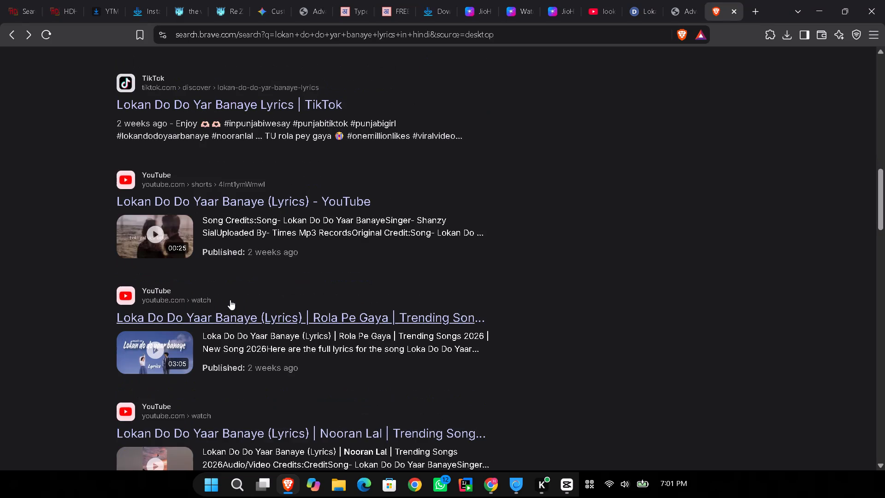
scroll(230, 300, up, 13)
middle_click(242, 294)
click(298, 71)
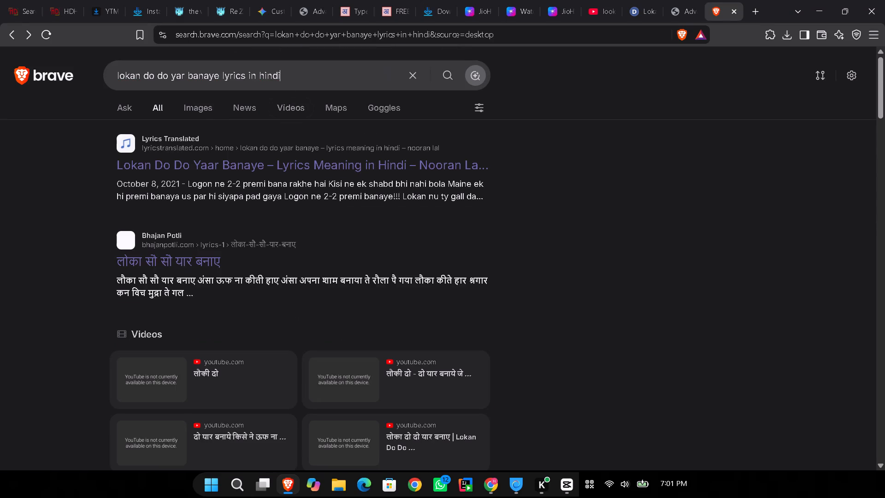
key(space)
key(f)
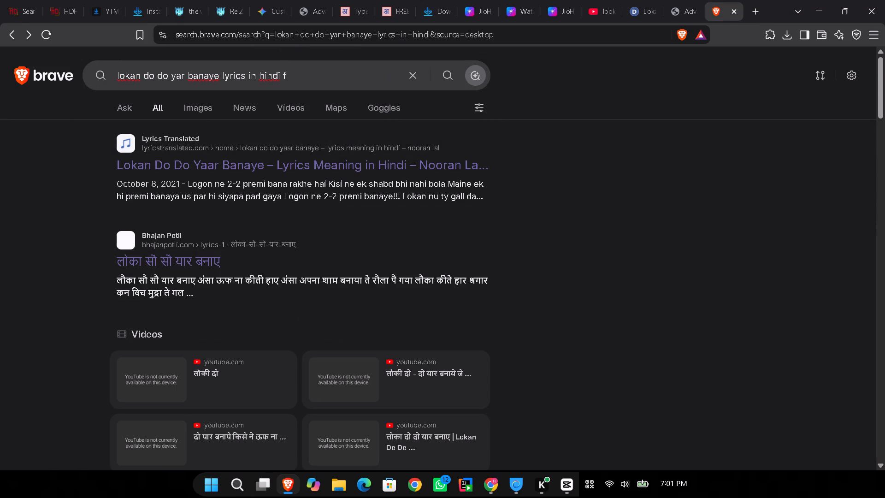
text(ont)
key(Return)
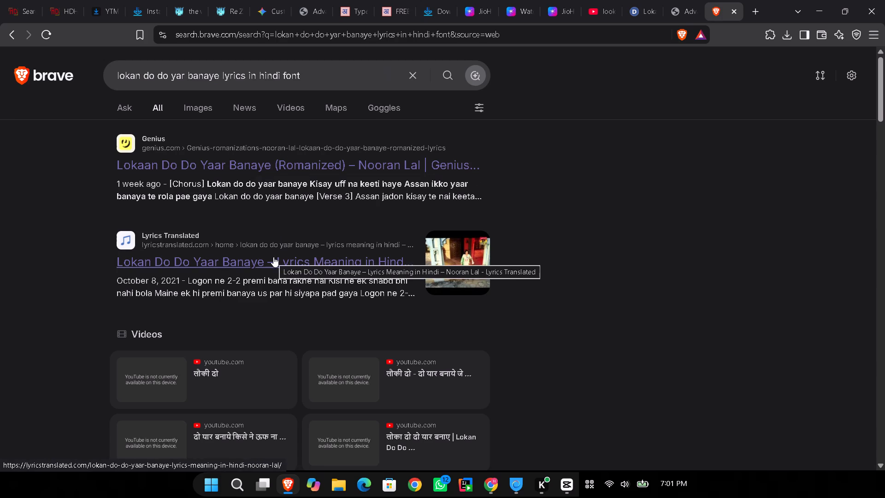
Check the Bhajan Potli page from the new results again and scan the other listings for Hindi-script lyrics.
scroll(273, 257, down, 4)
click(206, 255)
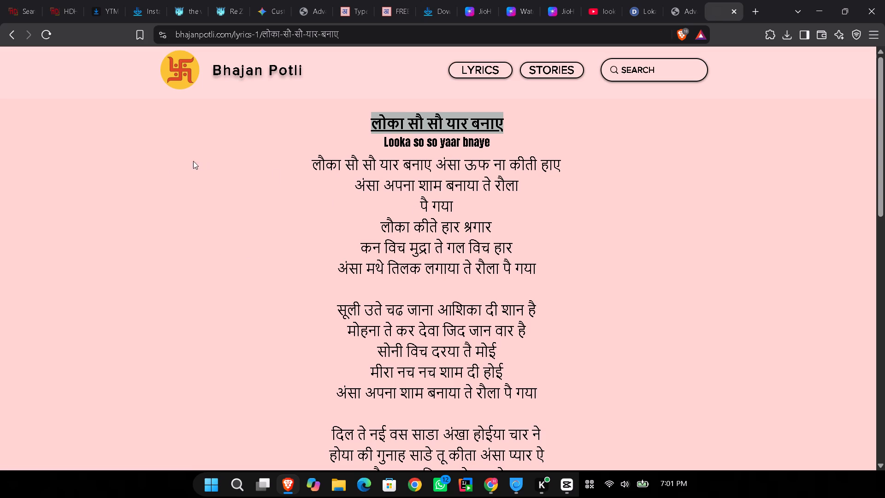
click(12, 33)
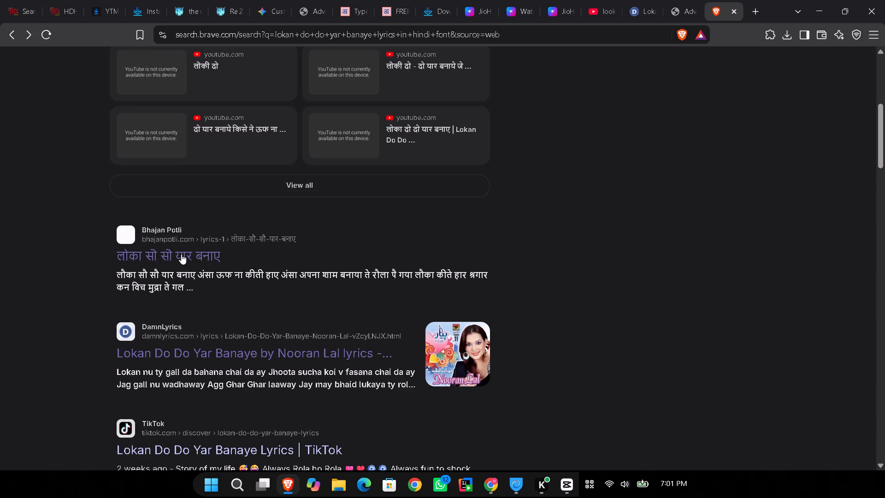
scroll(218, 359, down, 2)
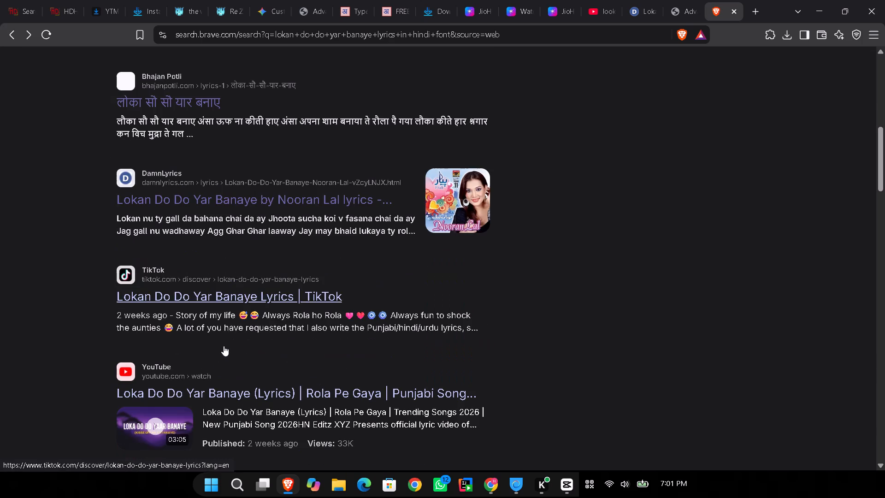
scroll(227, 331, up, 8)
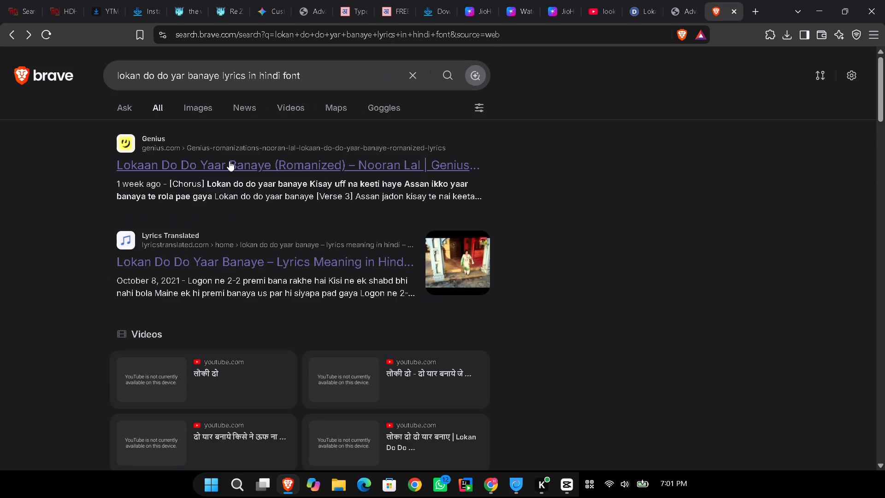
Examine the romanized lyrics of "Lokaan Do Do Yaar Banaye" on Genius and return to the search results.
click(229, 160)
scroll(315, 225, down, 3)
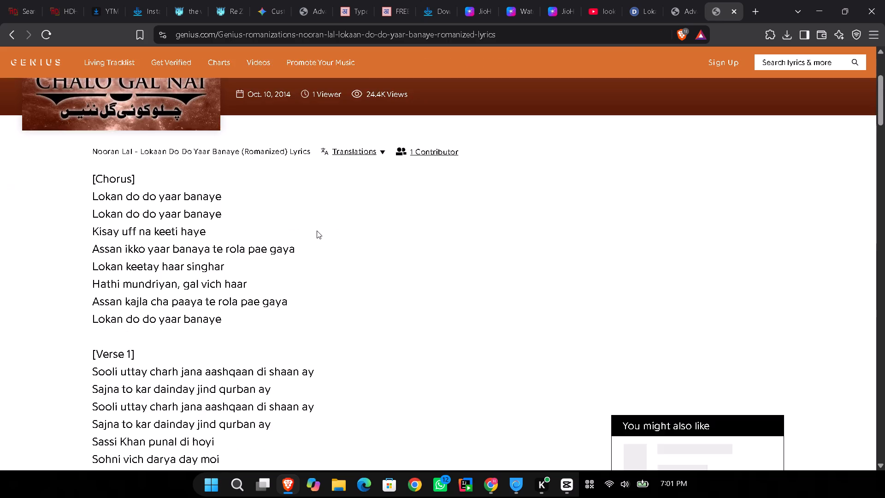
scroll(315, 232, down, 1)
drag(310, 254, 127, 248)
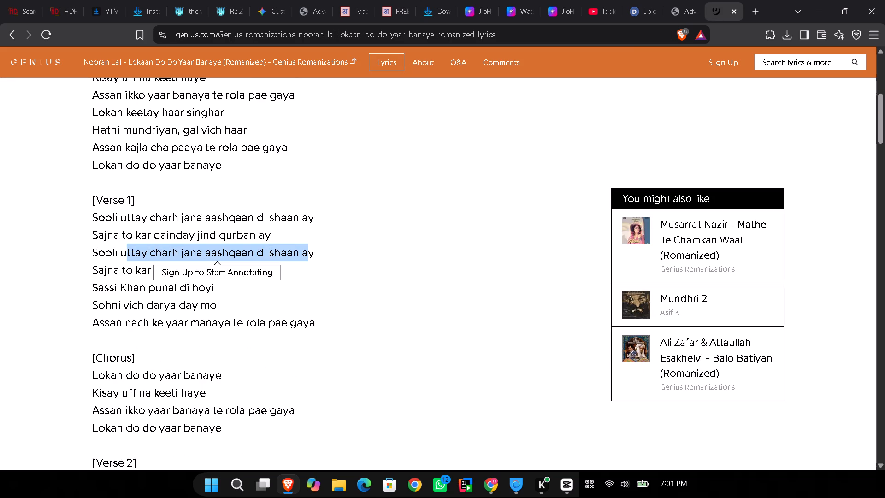
click(404, 246)
scroll(405, 246, down, 13)
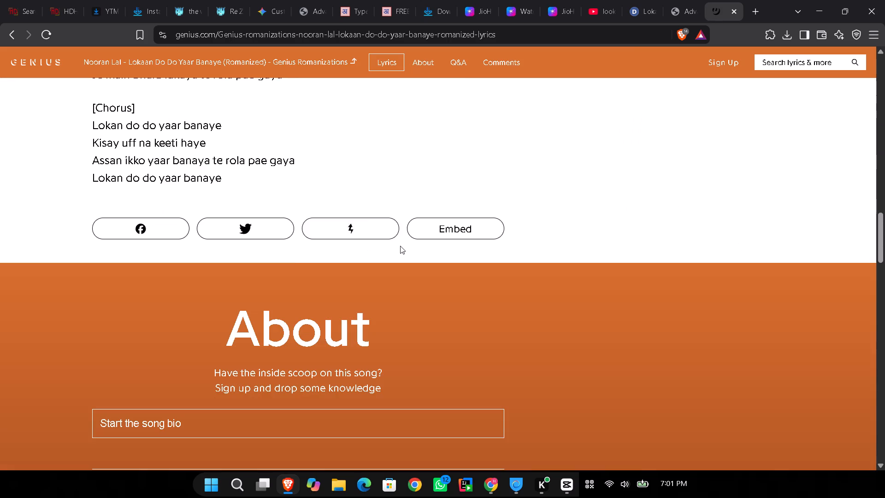
click(3, 29)
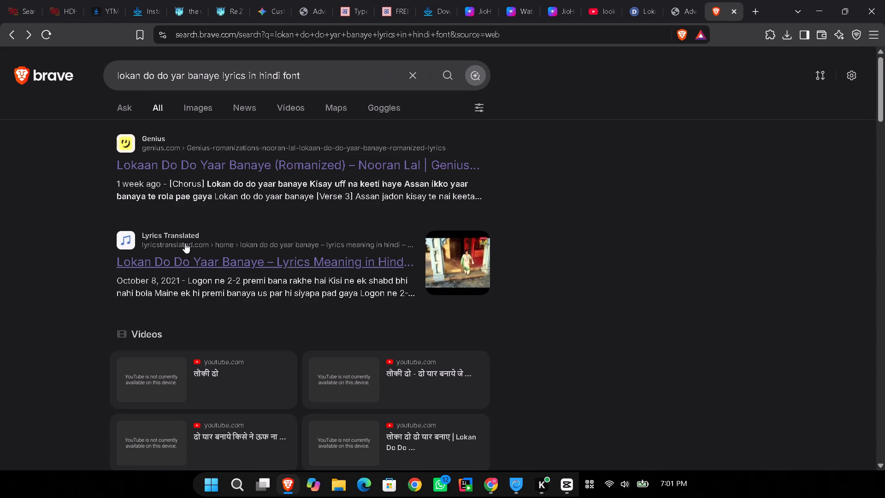
Recheck the Lyrics Translated page for Hindi-script lyrics and return to the search results.
click(181, 250)
scroll(237, 242, down, 2)
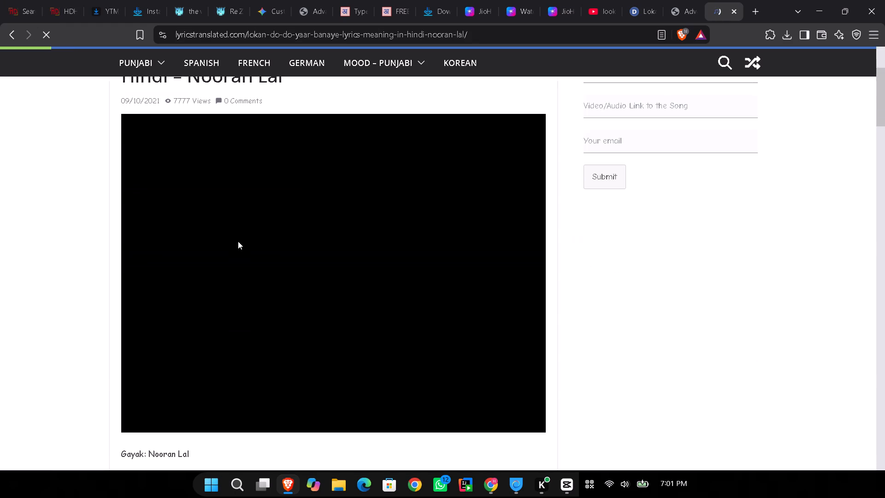
scroll(238, 241, down, 20)
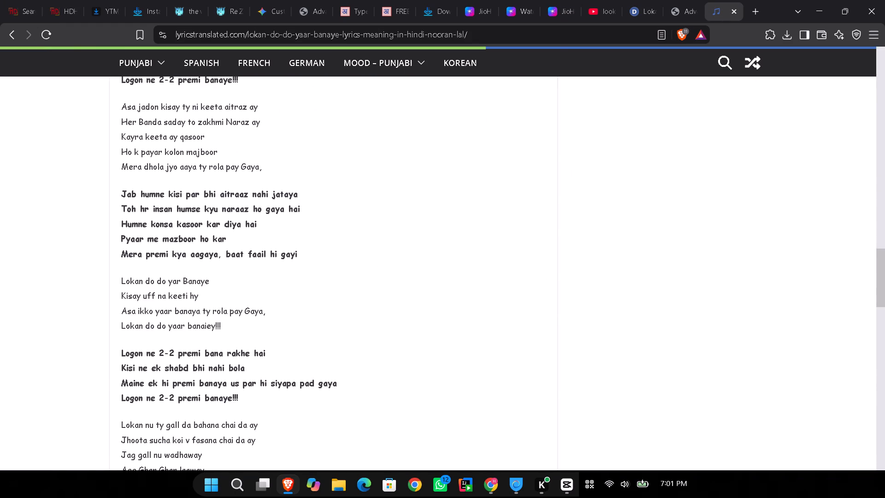
scroll(202, 224, down, 8)
click(17, 36)
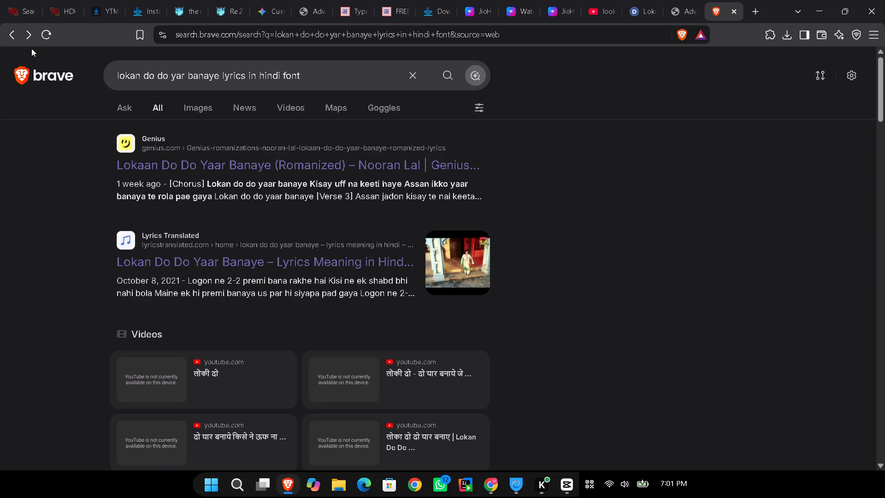
Scan the remaining search results for Hindi-script lyrics of the song, and return to the CapCut project.
scroll(281, 253, down, 11)
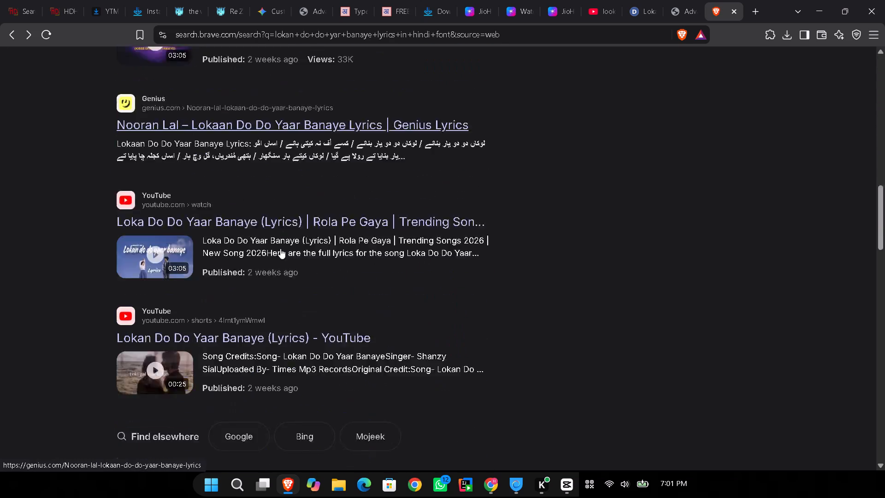
scroll(280, 249, down, 4)
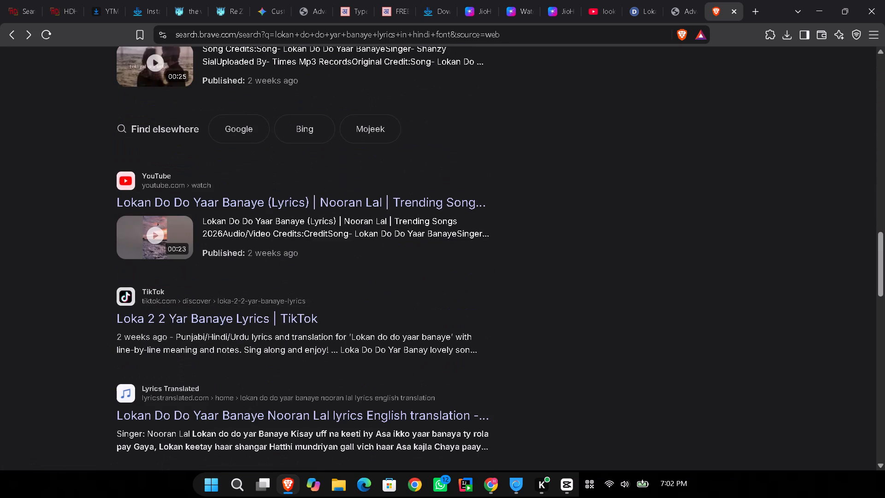
scroll(280, 249, down, 3)
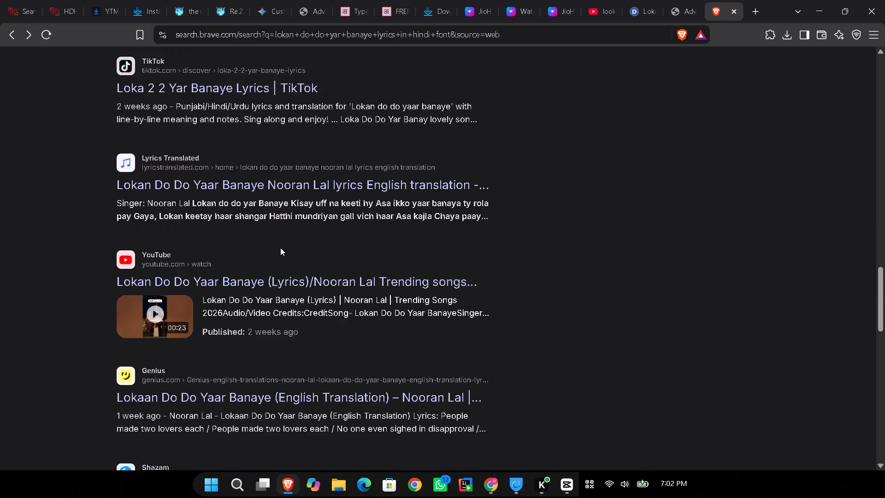
scroll(280, 248, down, 2)
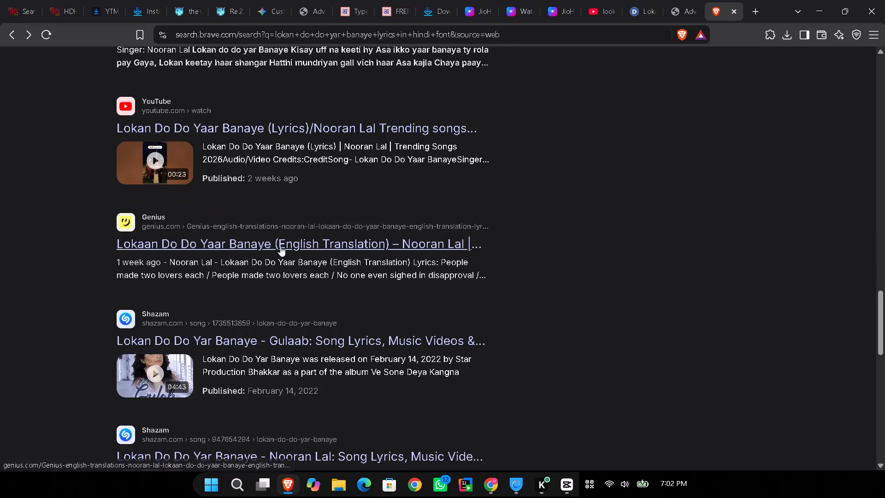
scroll(280, 246, down, 2)
click(563, 488)
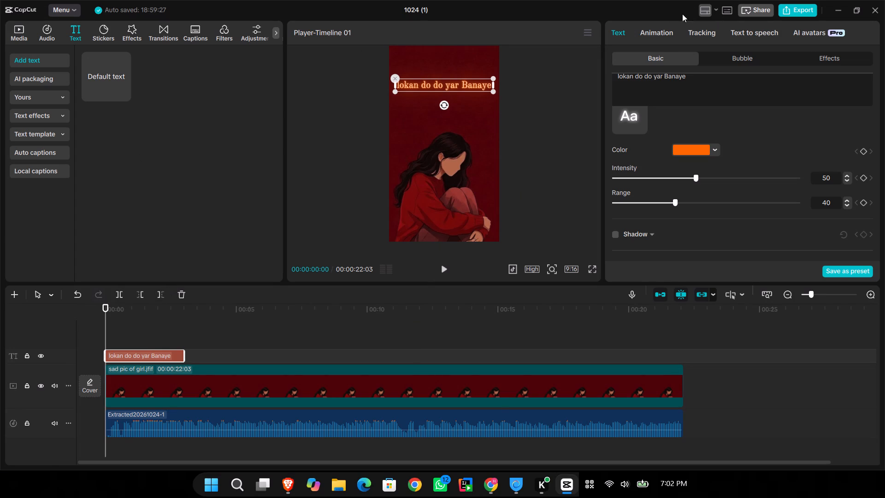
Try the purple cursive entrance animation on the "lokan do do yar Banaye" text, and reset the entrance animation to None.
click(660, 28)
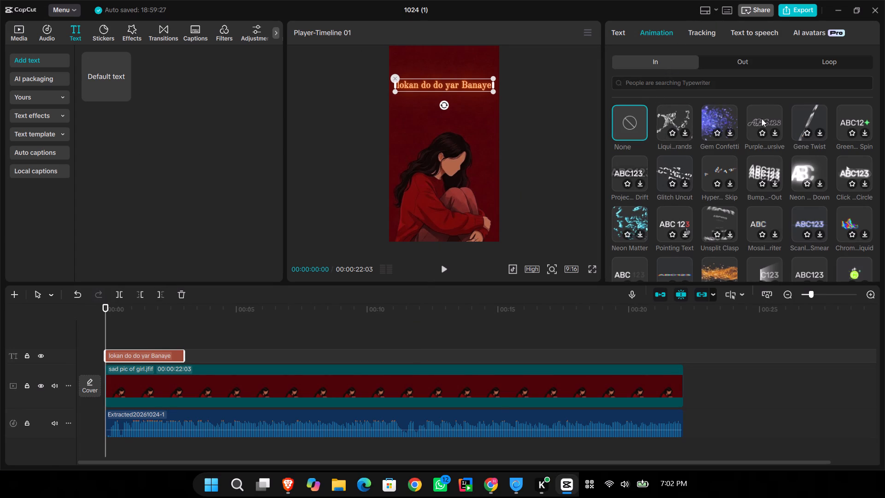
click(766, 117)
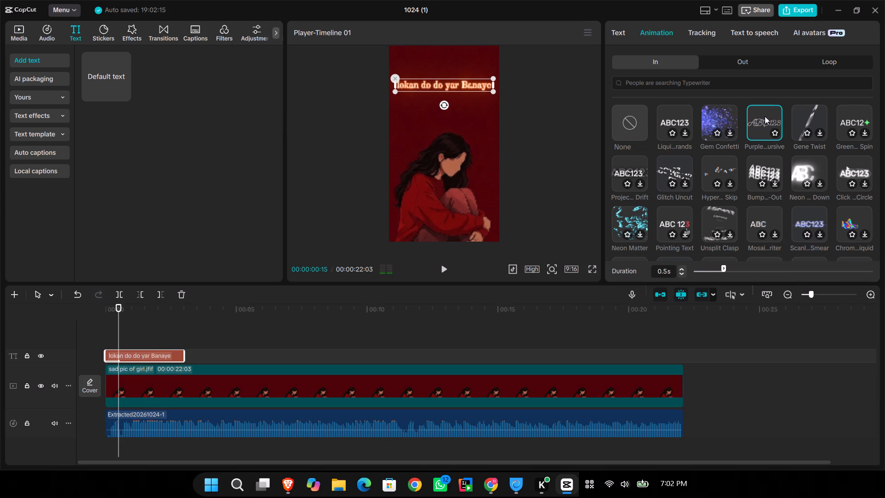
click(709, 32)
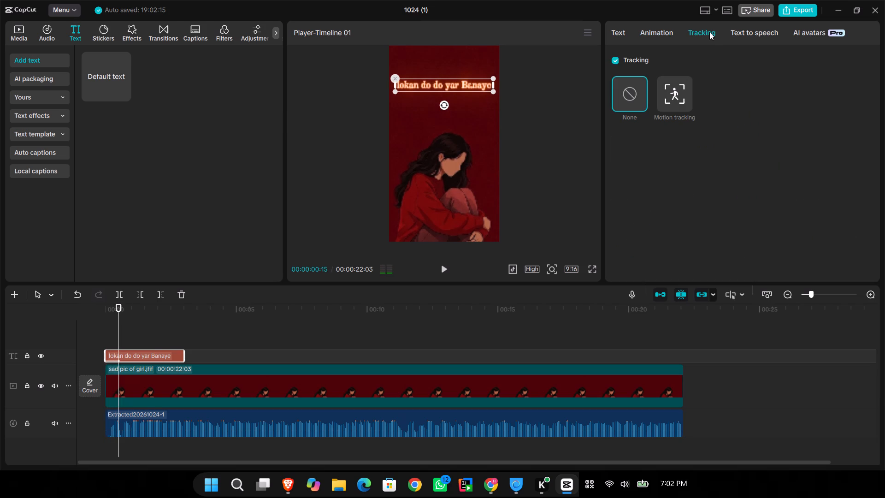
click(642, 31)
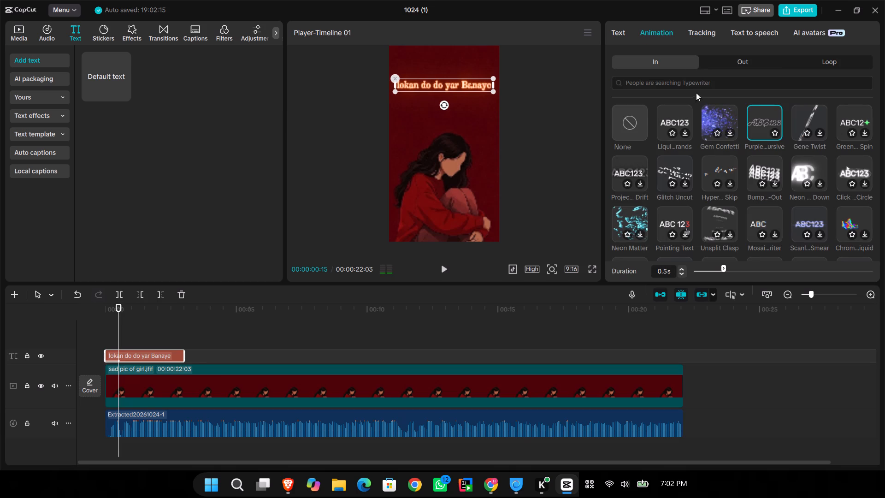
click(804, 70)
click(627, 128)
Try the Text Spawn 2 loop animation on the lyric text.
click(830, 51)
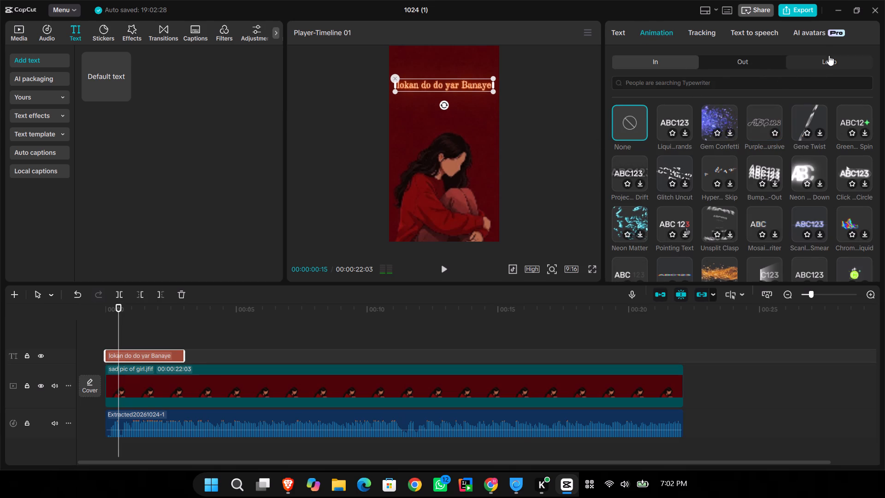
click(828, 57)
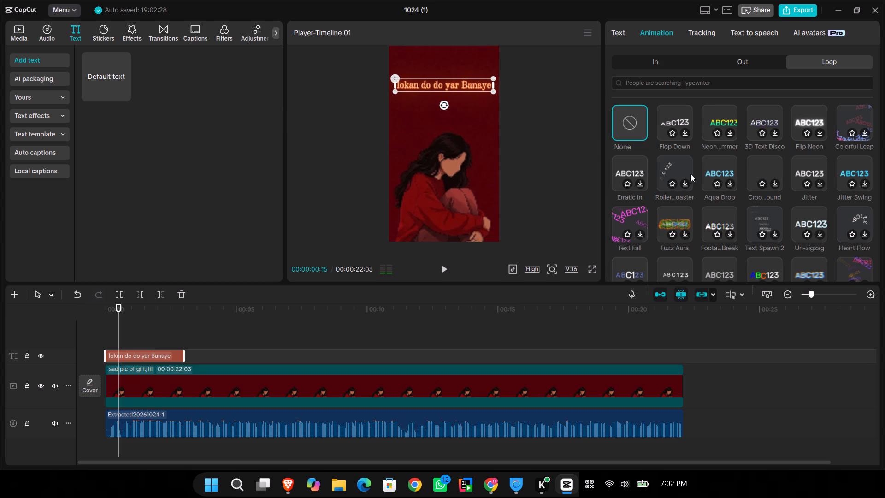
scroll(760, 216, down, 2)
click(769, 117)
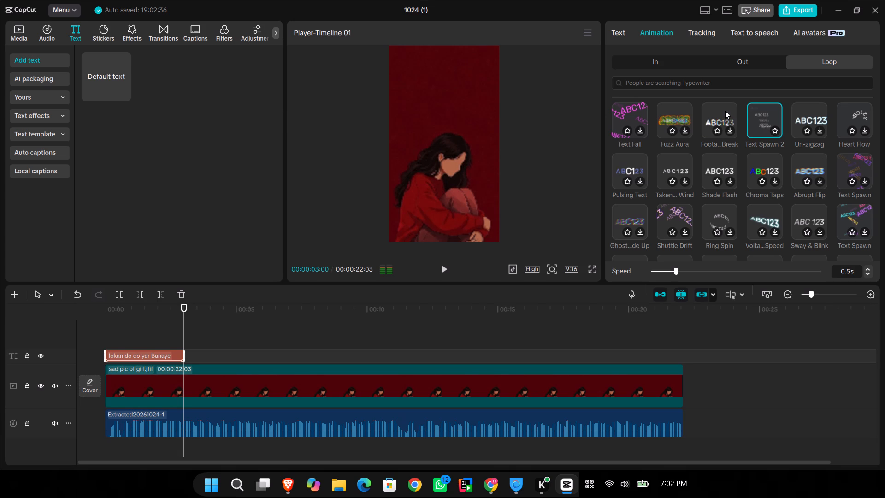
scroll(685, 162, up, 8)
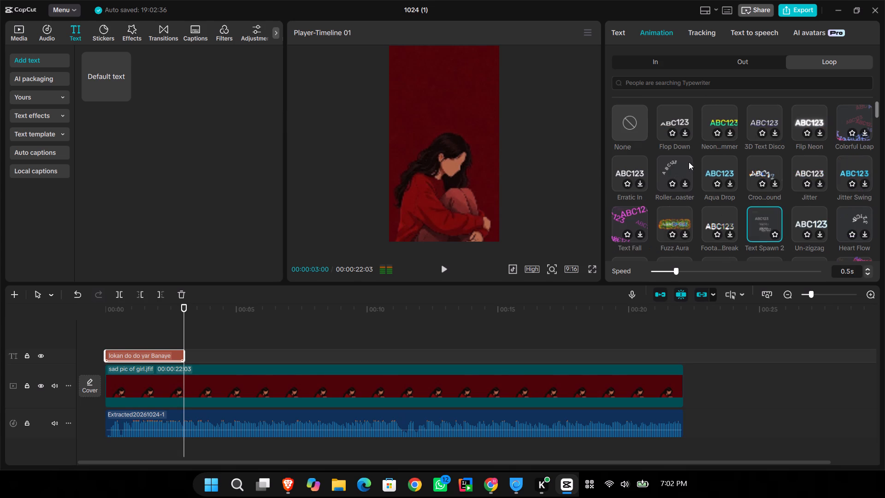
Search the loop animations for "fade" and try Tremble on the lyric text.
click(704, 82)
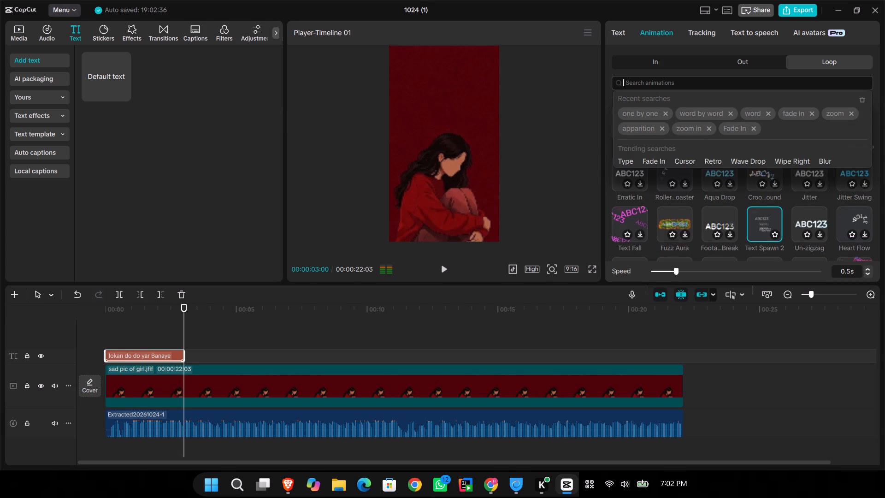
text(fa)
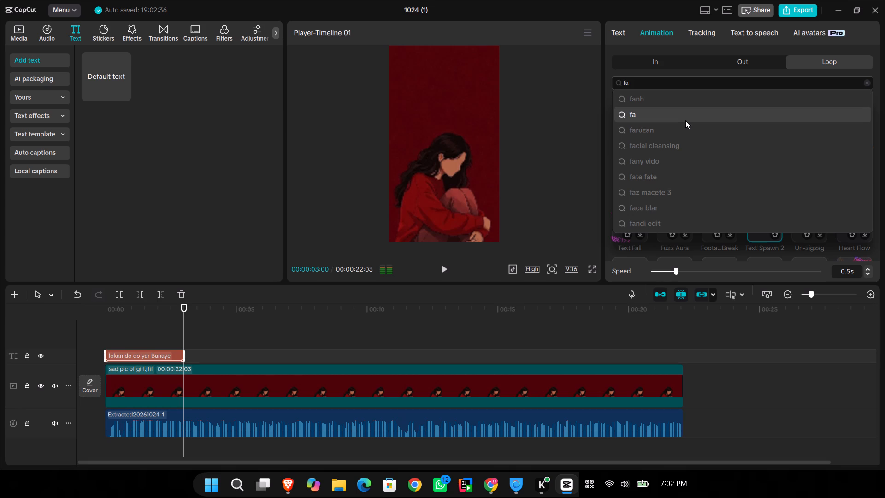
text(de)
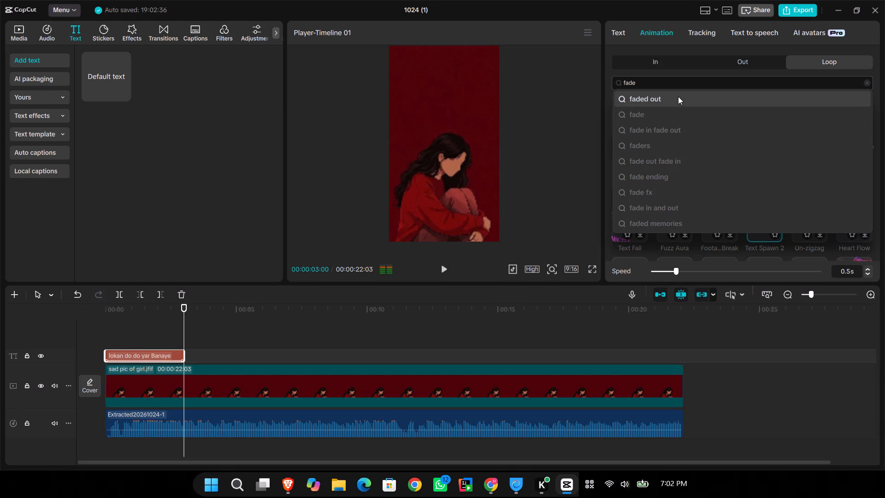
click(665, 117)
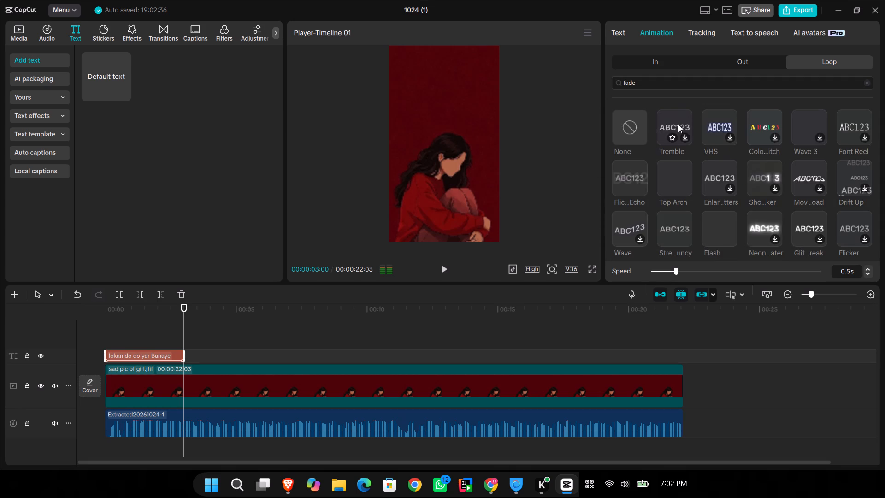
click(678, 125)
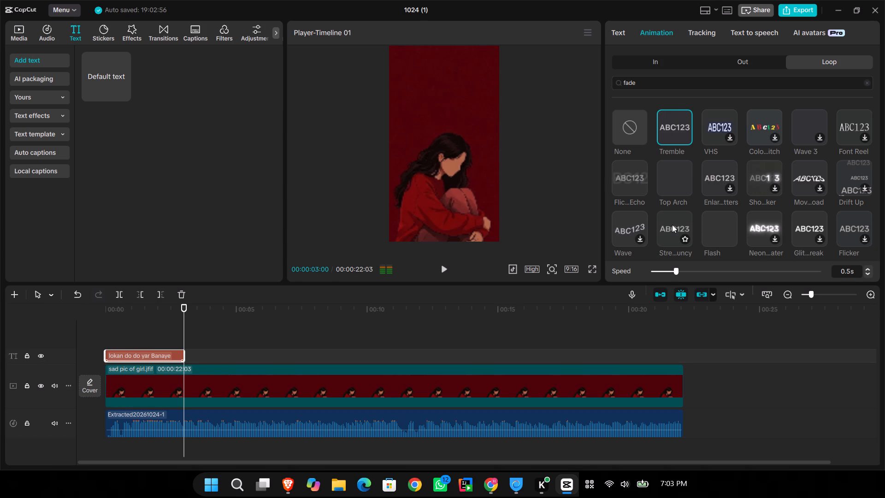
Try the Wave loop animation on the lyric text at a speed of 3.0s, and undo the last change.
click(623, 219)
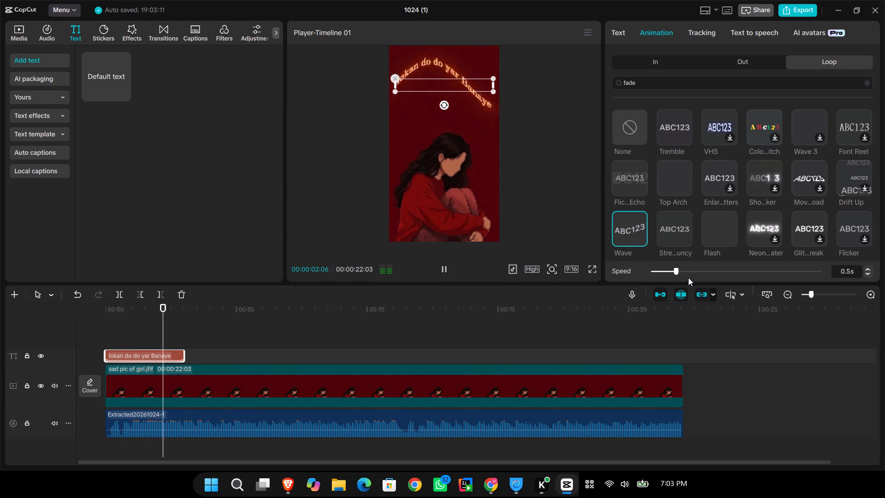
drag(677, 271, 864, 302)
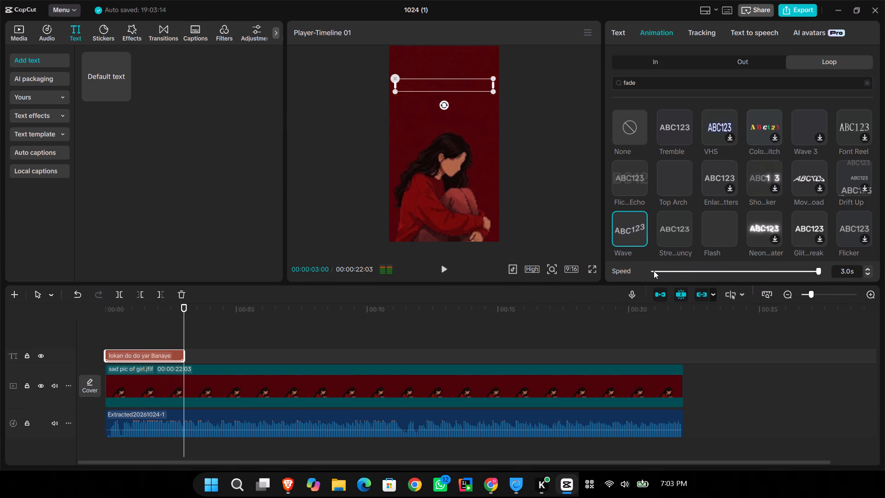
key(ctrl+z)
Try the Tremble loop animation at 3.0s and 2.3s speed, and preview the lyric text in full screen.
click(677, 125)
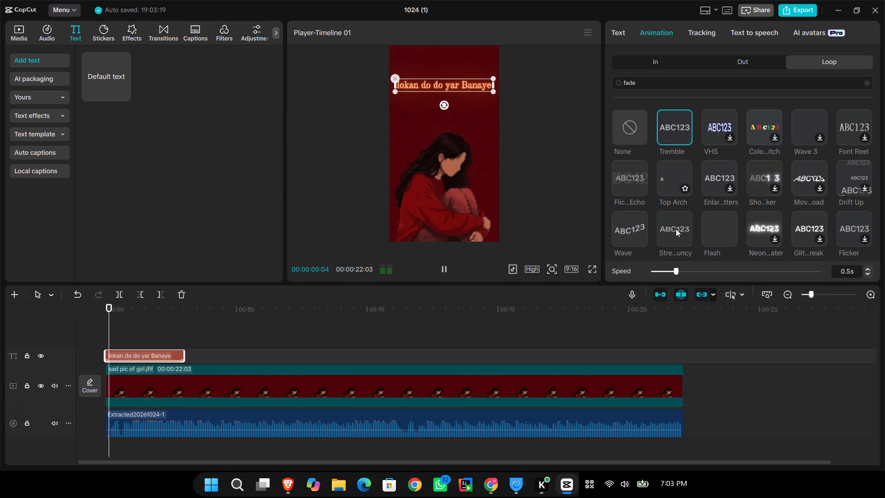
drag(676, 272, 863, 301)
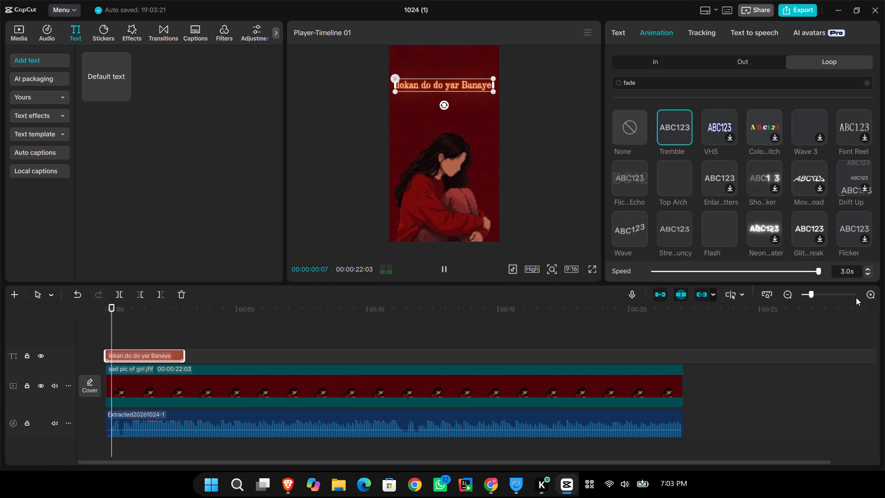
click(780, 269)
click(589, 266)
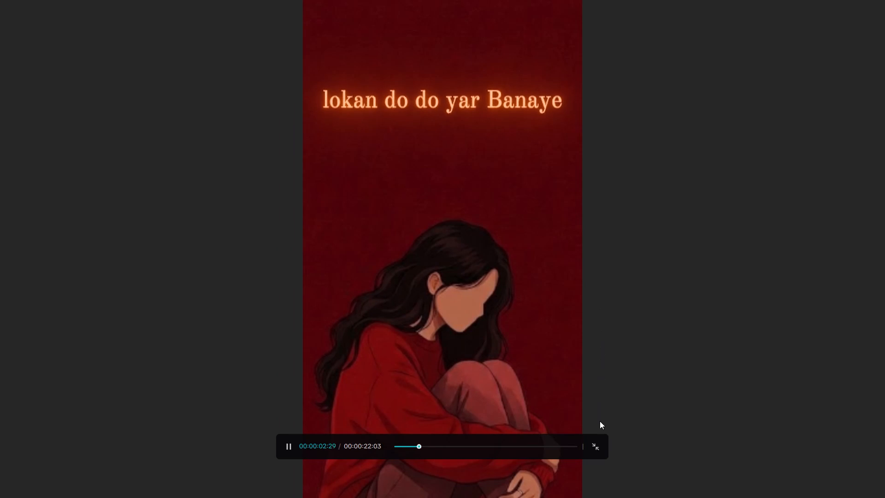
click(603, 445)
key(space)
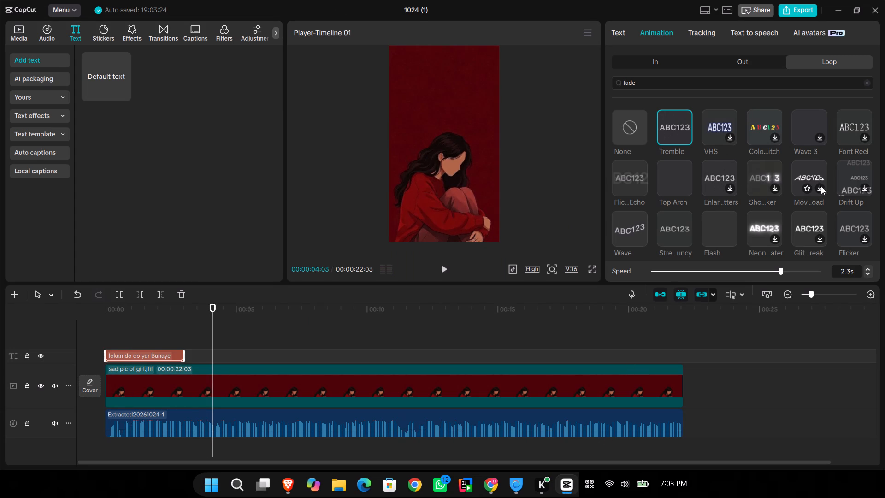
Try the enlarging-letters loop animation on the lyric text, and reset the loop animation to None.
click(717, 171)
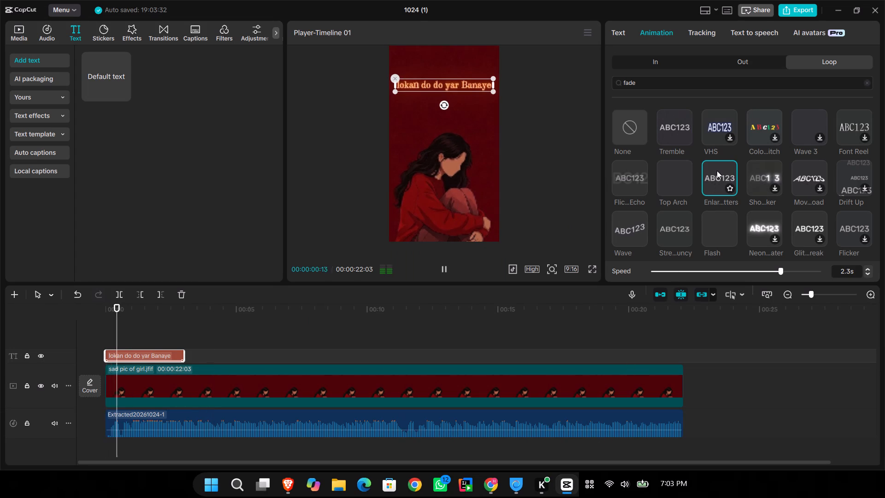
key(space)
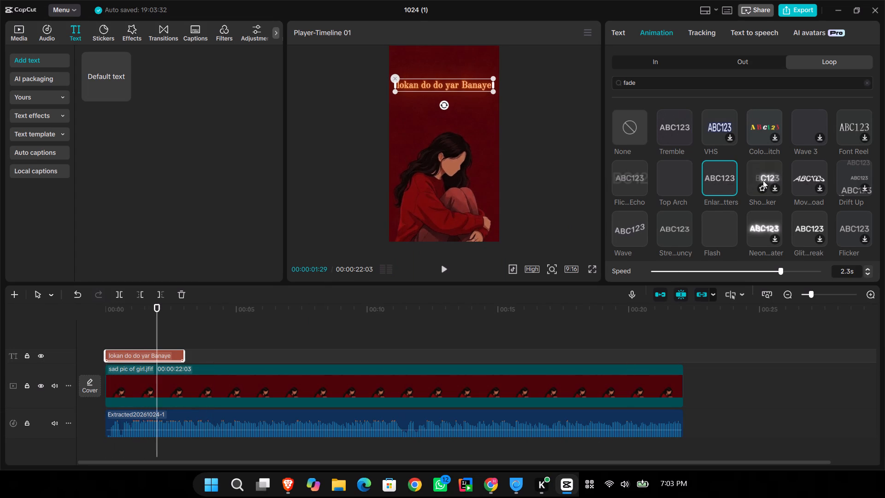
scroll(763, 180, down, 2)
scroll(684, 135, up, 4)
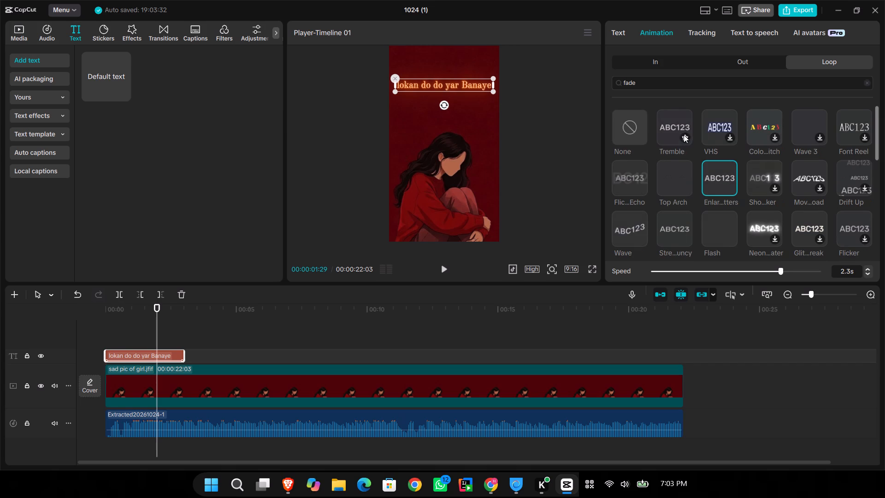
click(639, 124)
Search the entrance animations for "fade", apply the first Fade In to the lyric text with a 0.8s duration, and preview it.
click(661, 54)
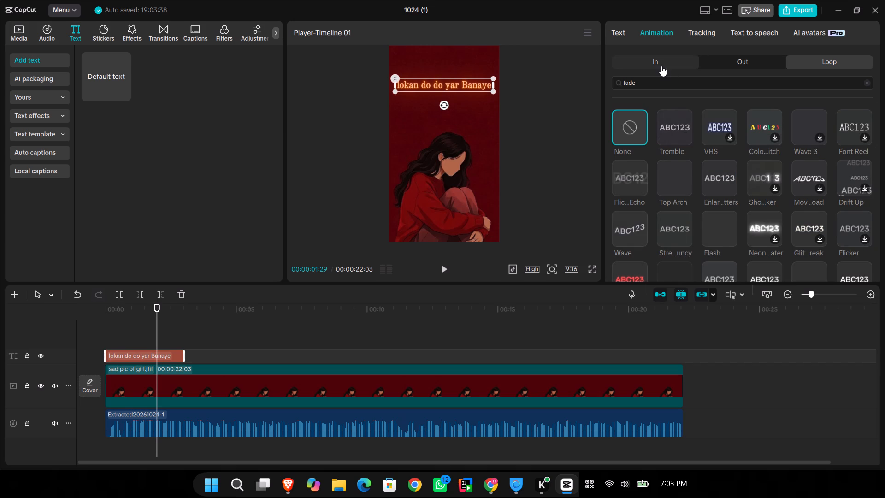
click(661, 66)
click(674, 84)
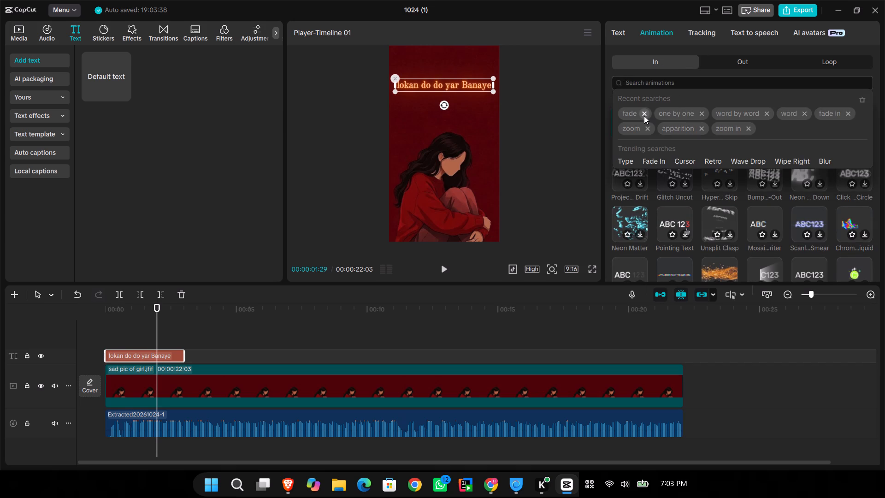
click(626, 114)
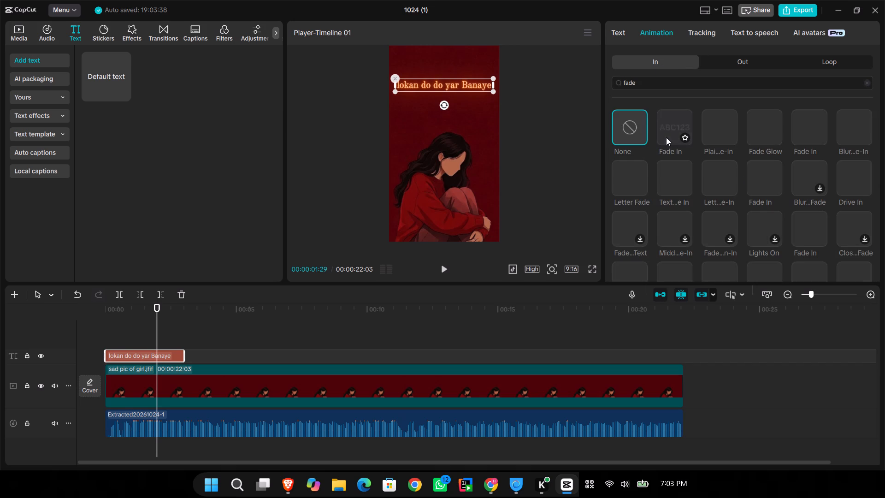
click(674, 119)
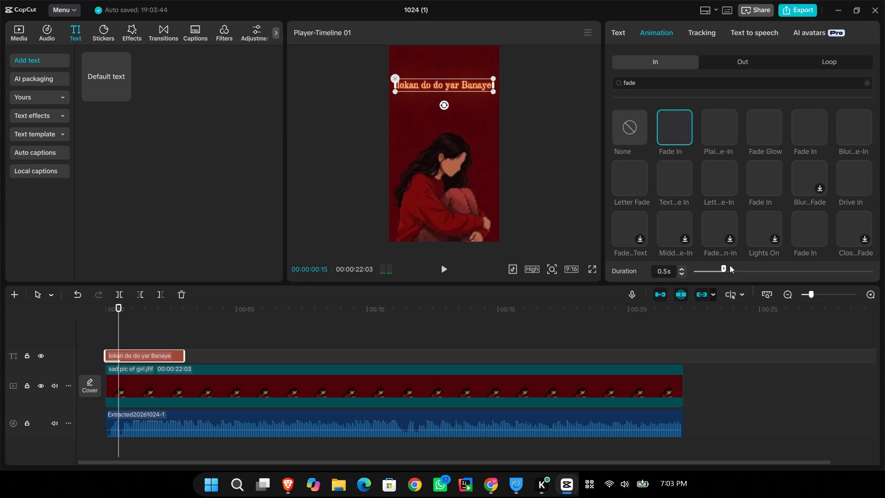
click(745, 272)
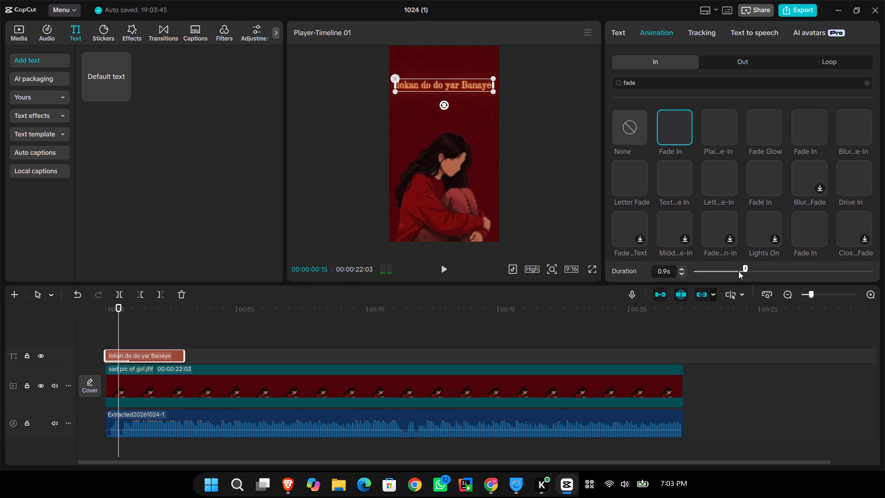
click(743, 269)
click(743, 269)
click(671, 135)
key(space)
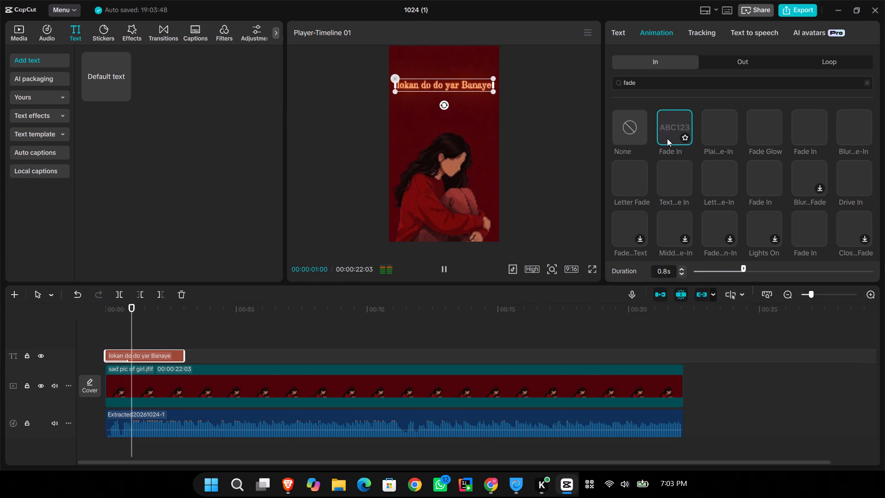
Play the opening lyric against the song, and duplicate the "lokan do do yar Banaye" text clip at 00:00:03:00, directly after the original.
key(space)
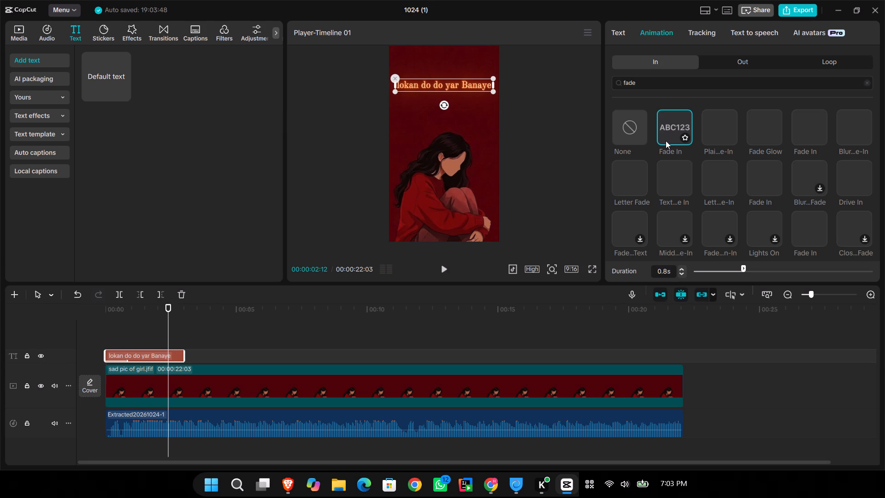
key(space)
key(space)
key(space)
key(space)
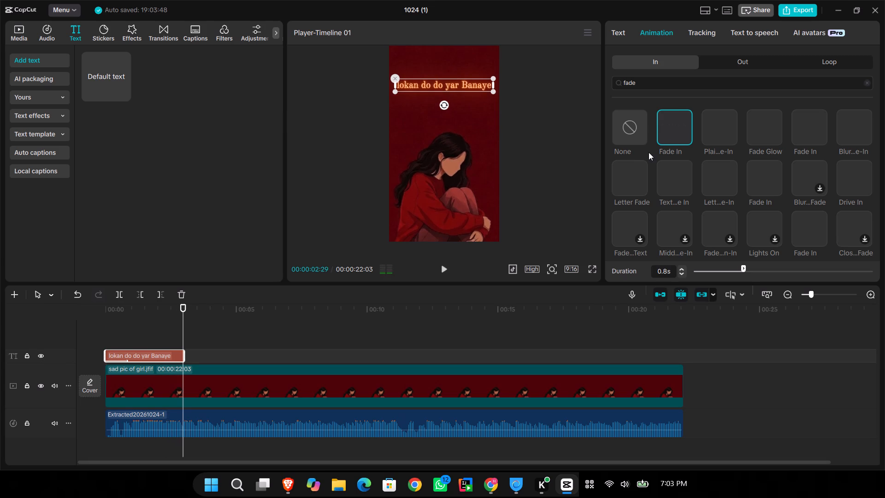
key(space)
key(space)
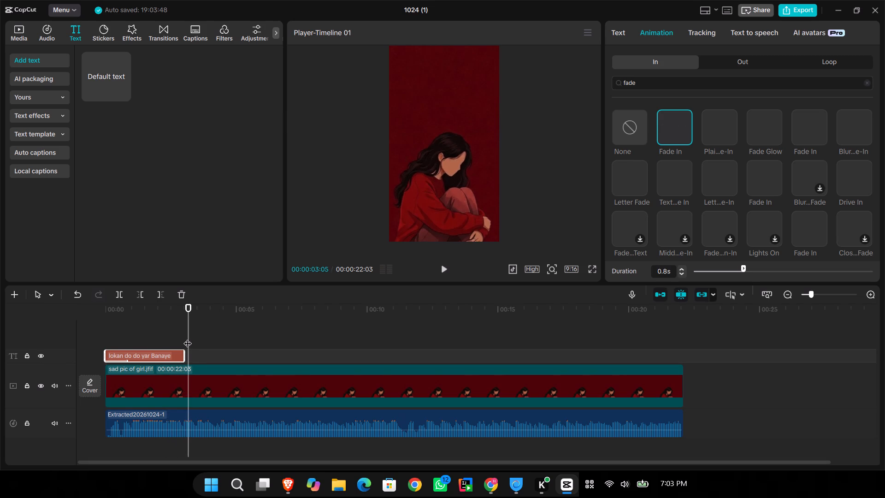
drag(188, 338, 183, 337)
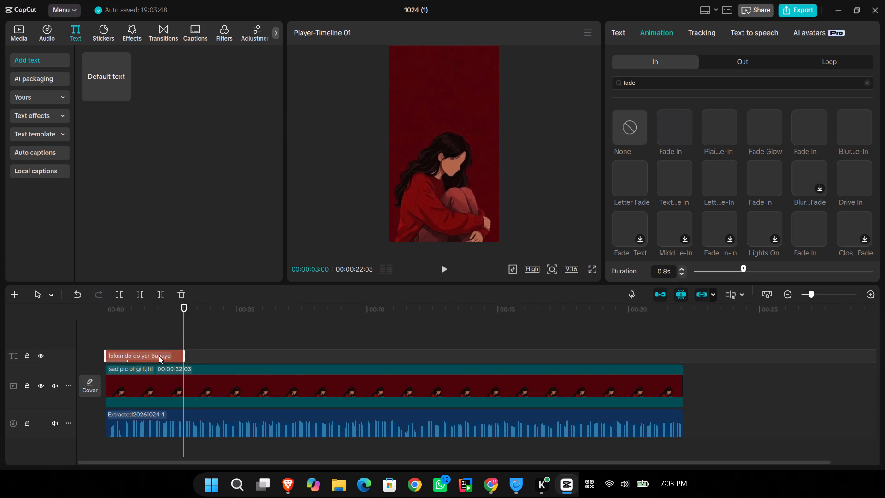
click(159, 356)
key(ctrl+v)
key(ctrl+c)
key(ctrl+v)
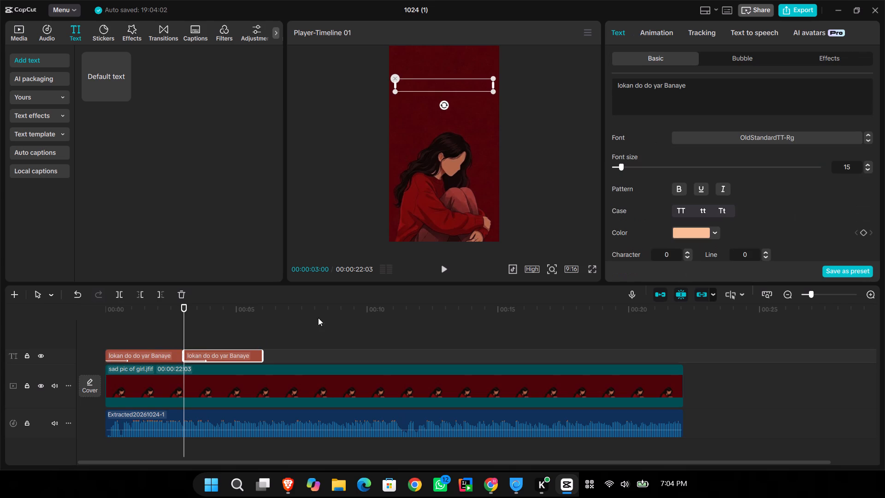
Replace the duplicated clip's text with the lyric line "Kisay uff na keeti hy", copied from the damnlyrics page in Brave.
double_click(704, 92)
click(704, 92)
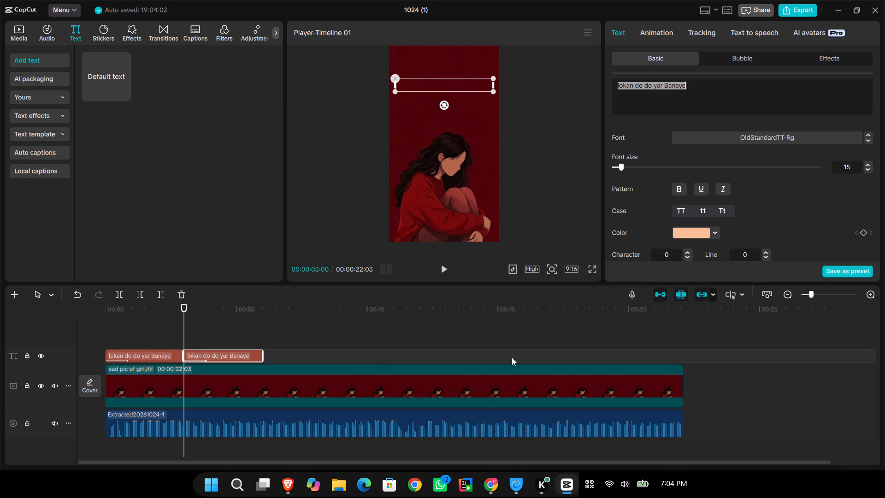
click(288, 482)
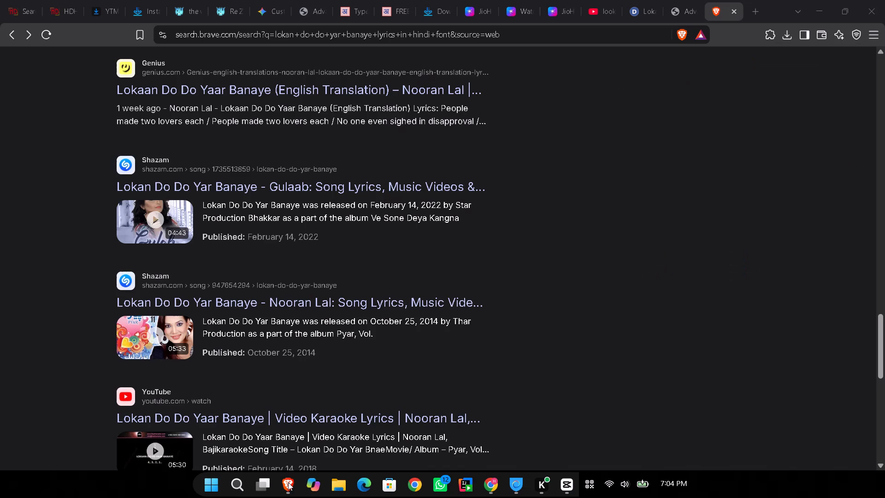
click(639, 6)
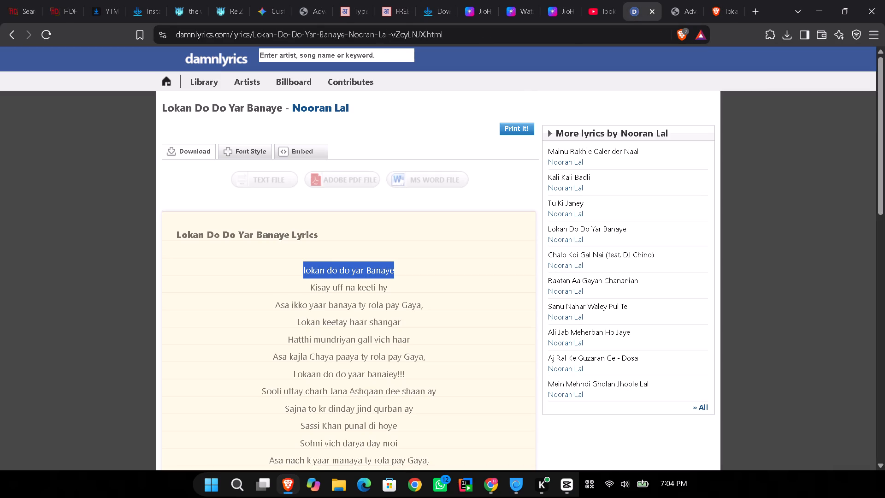
drag(312, 285, 384, 290)
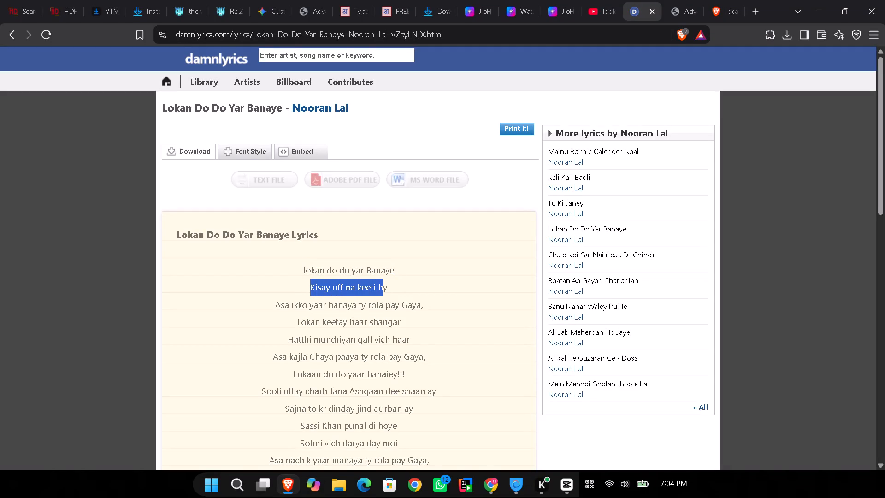
drag(384, 290, 395, 287)
key(ctrl+c)
click(571, 486)
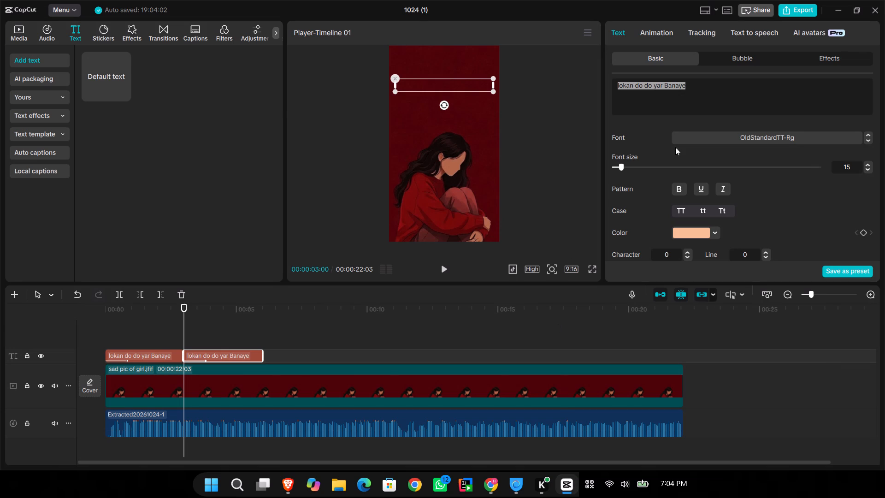
key(ctrl+v)
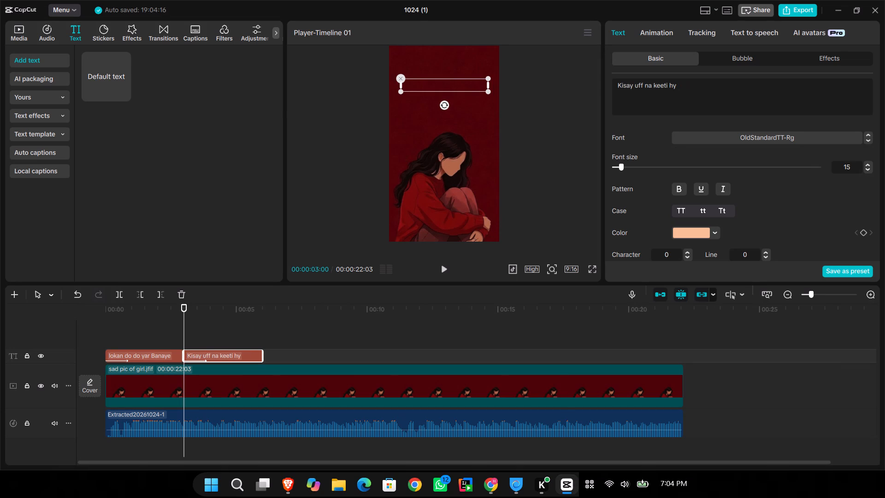
key(space)
Play the "Kisay uff na keeti hy" lyric and compare its look with the first lyric line.
click(444, 271)
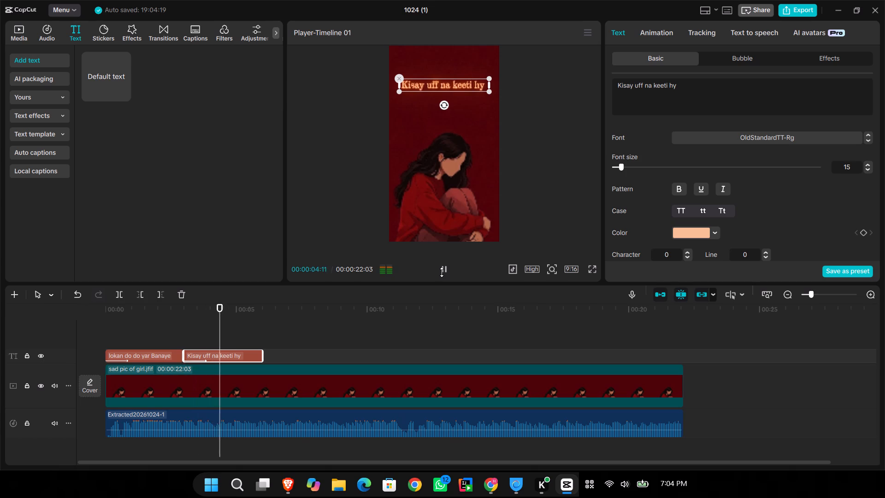
key(space)
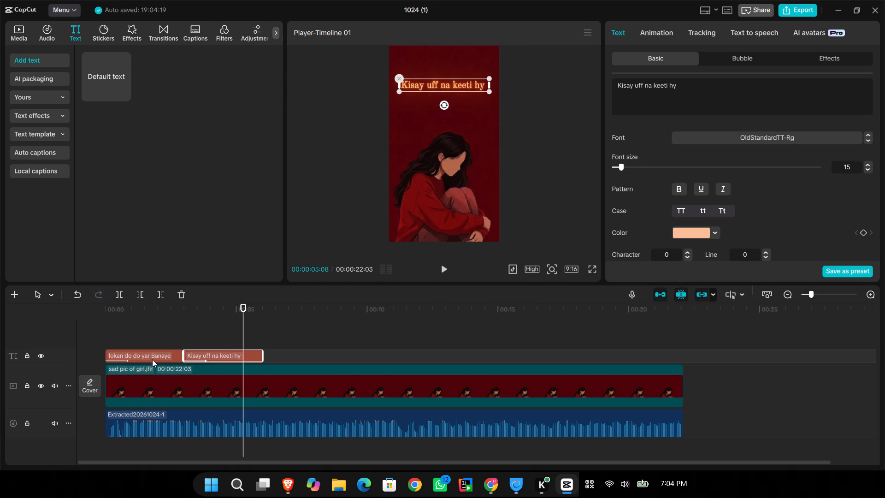
click(156, 338)
click(195, 343)
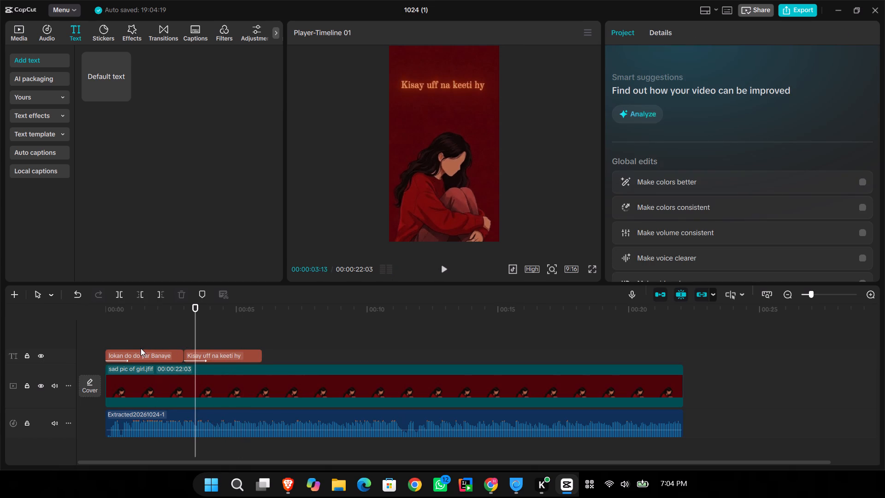
click(142, 347)
click(209, 355)
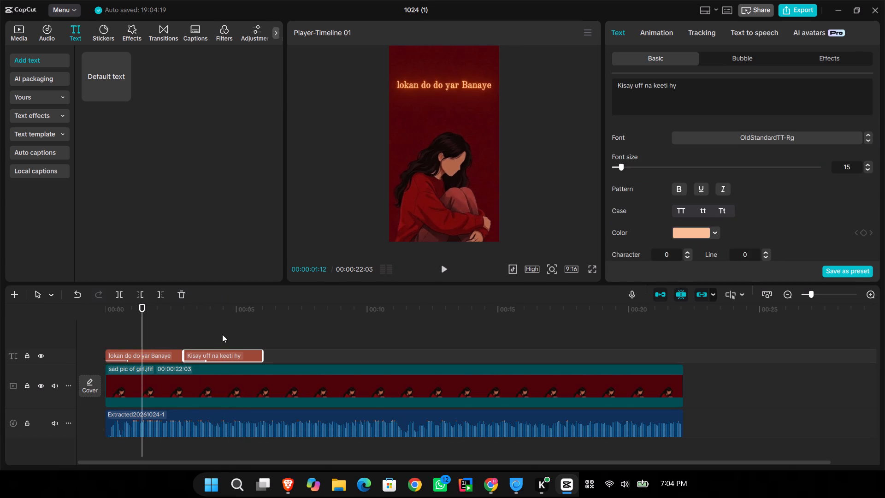
click(222, 334)
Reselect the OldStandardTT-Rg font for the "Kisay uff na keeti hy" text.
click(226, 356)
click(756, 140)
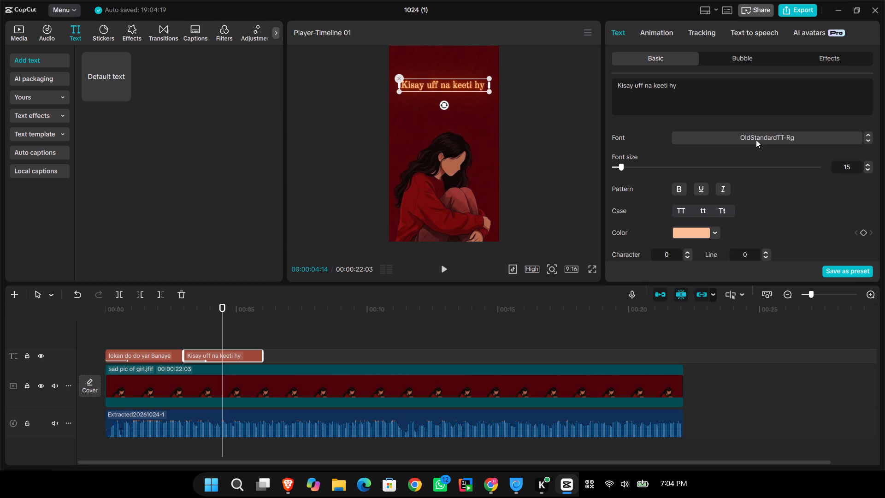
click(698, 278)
Compare both lyric lines on the timeline and play through the change from the first line to the second.
click(177, 343)
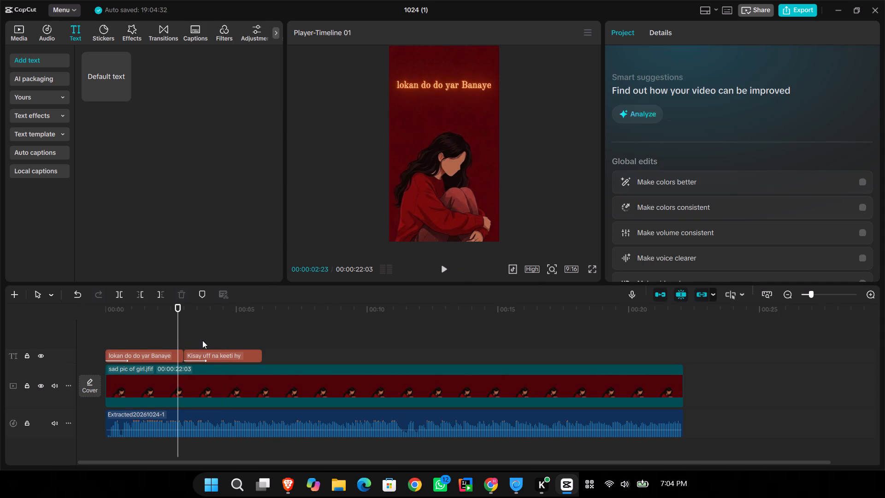
click(207, 340)
click(143, 353)
click(151, 338)
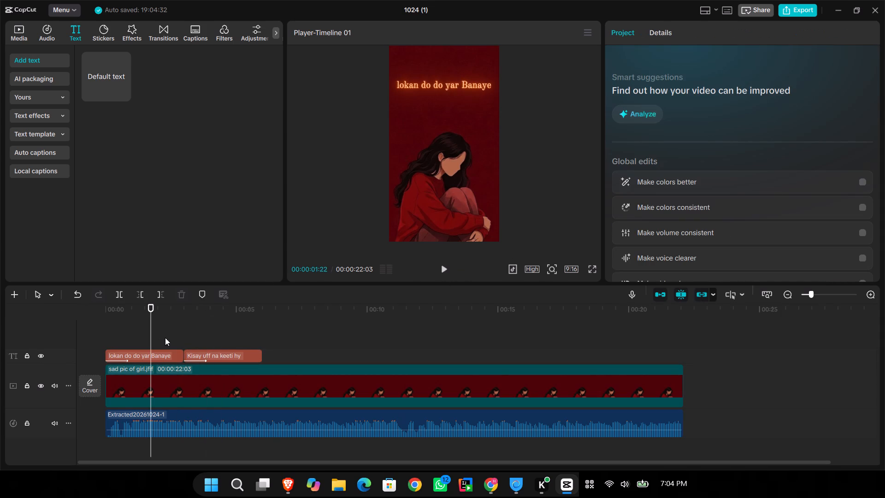
click(146, 356)
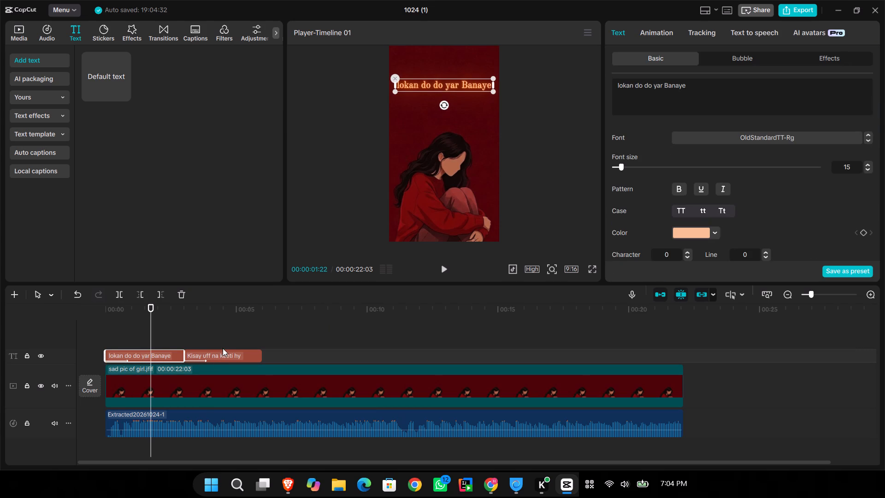
key(space)
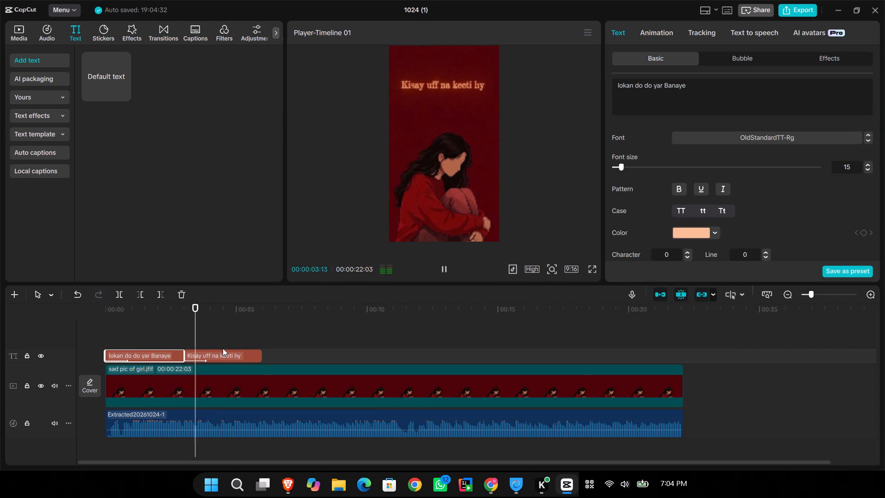
key(space)
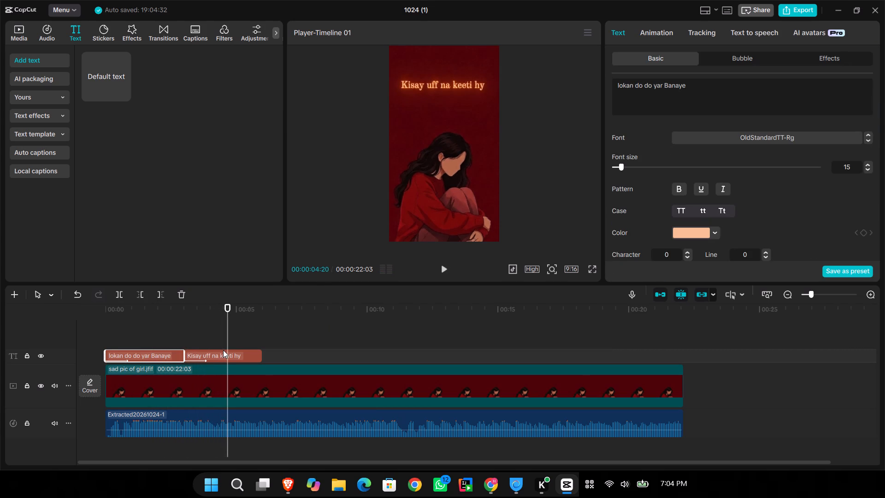
key(space)
key(space)
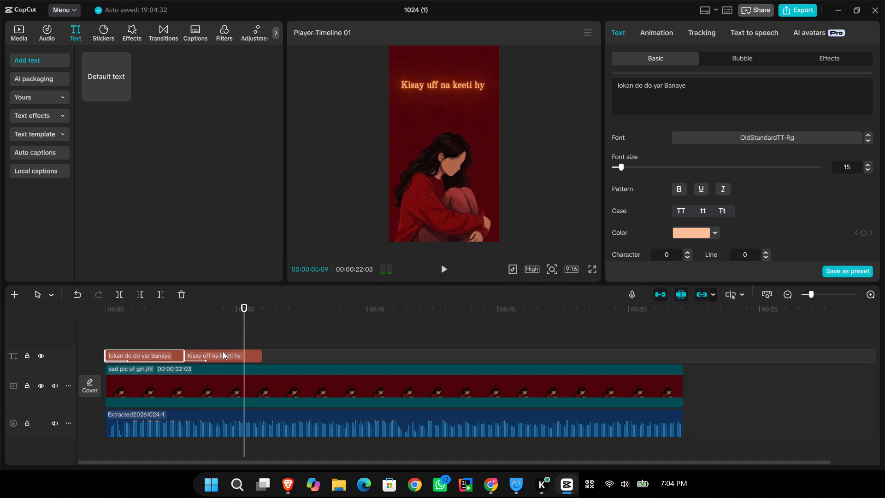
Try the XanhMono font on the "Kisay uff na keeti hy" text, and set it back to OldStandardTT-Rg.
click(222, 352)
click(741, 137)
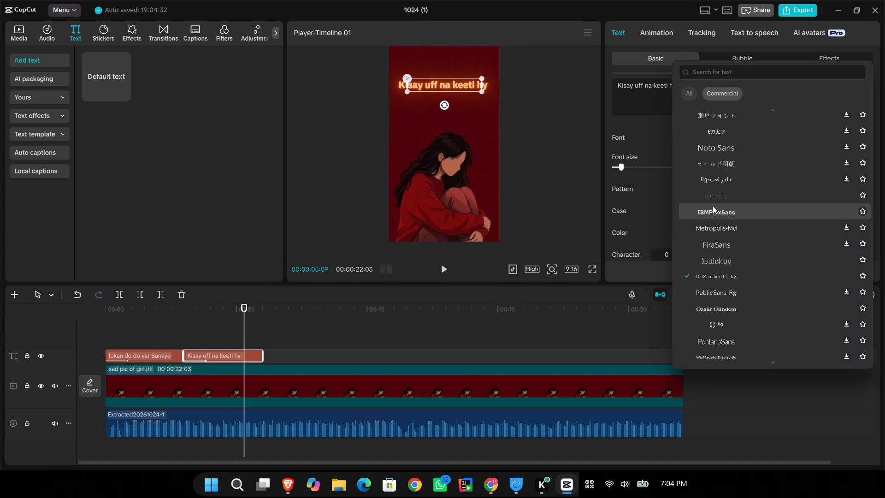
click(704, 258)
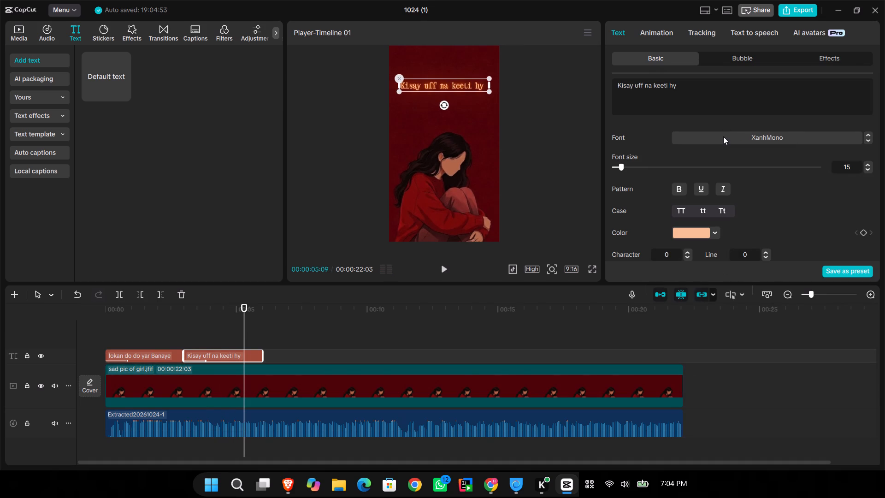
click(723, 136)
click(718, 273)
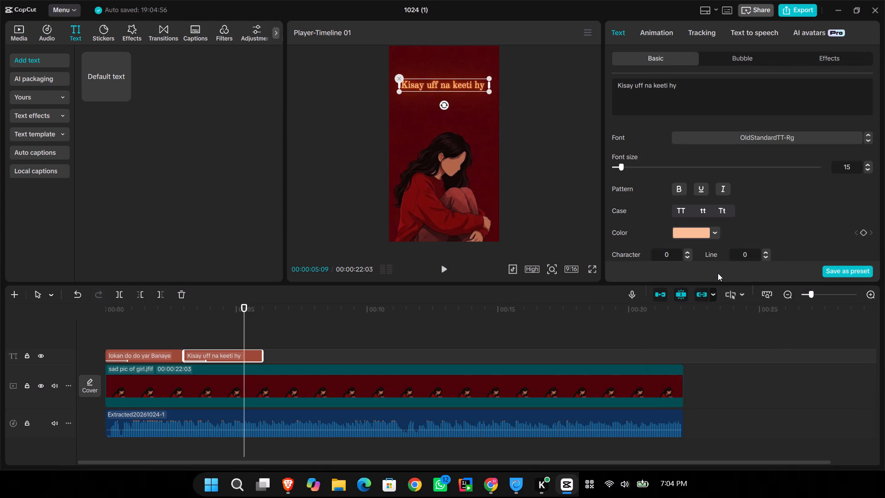
Set the font of the "lokan do do yar Banaye" text to XanhMono, check it in full screen, and play it back.
click(150, 351)
click(152, 337)
click(155, 352)
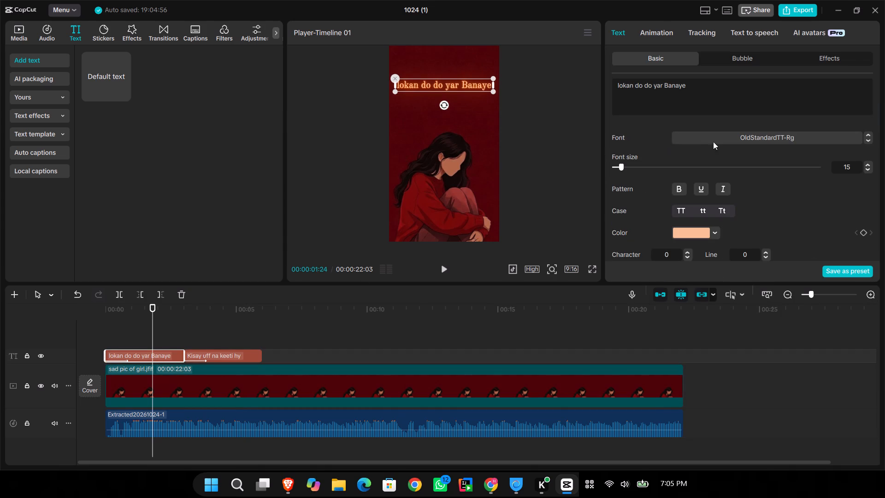
click(728, 132)
click(704, 276)
click(736, 135)
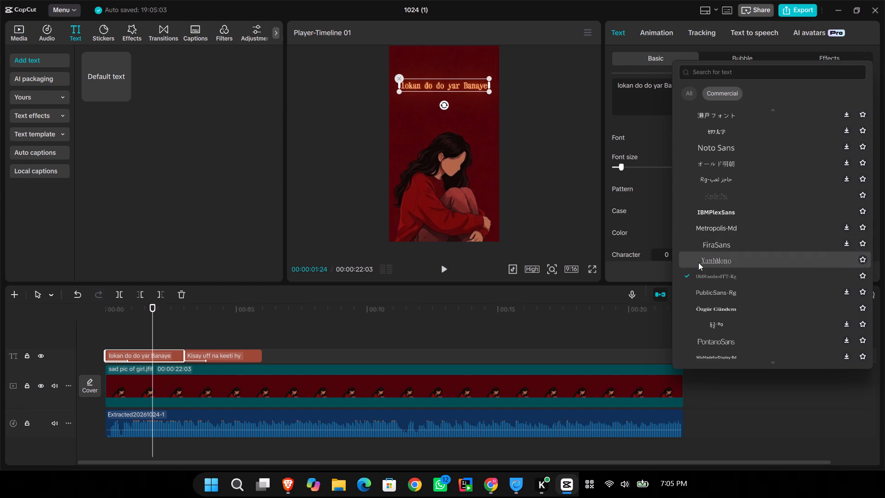
click(698, 262)
click(595, 271)
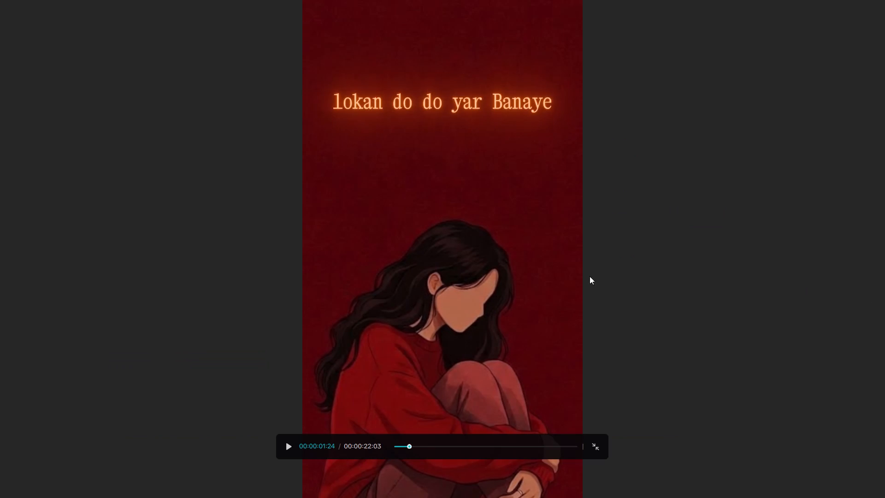
click(594, 444)
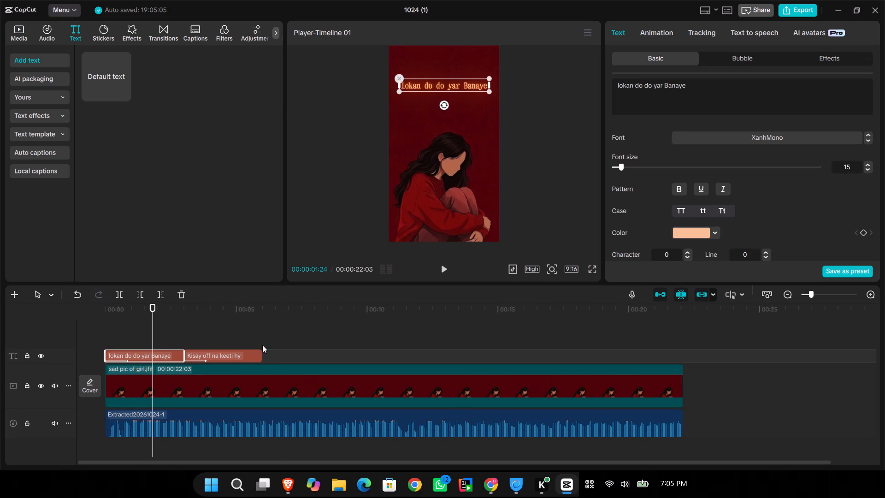
key(space)
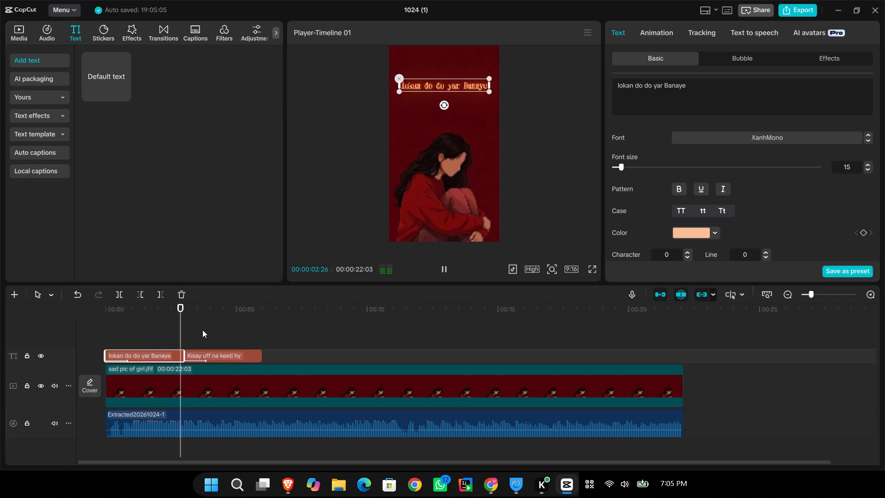
Play through the change between the two lyric lines and set the font of the "Kisay uff na keeti hy" text to XanhMono.
key(space)
key(space)
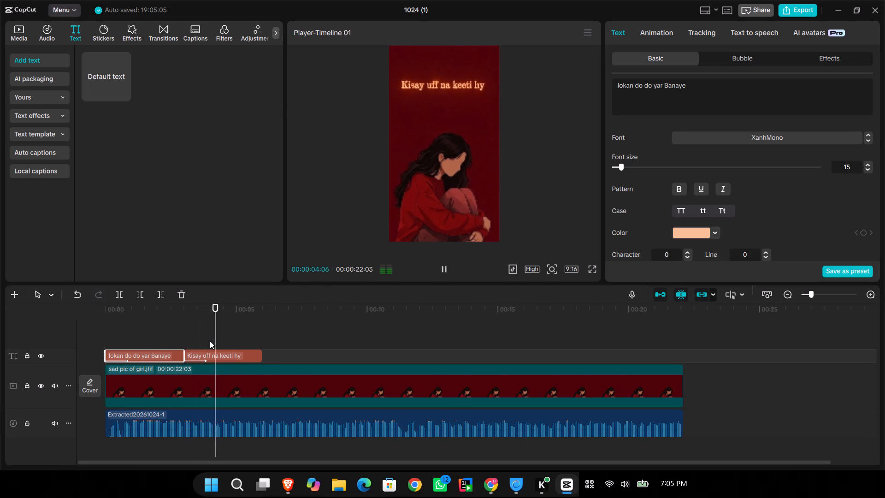
key(space)
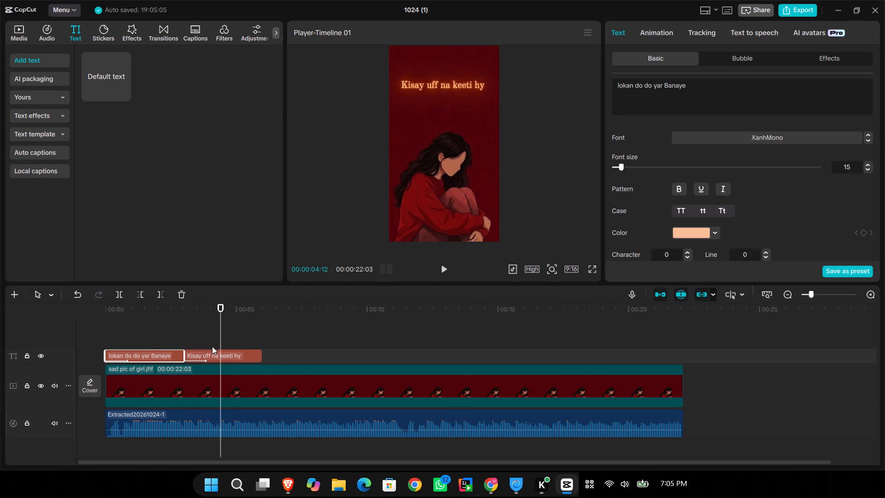
click(217, 358)
click(802, 133)
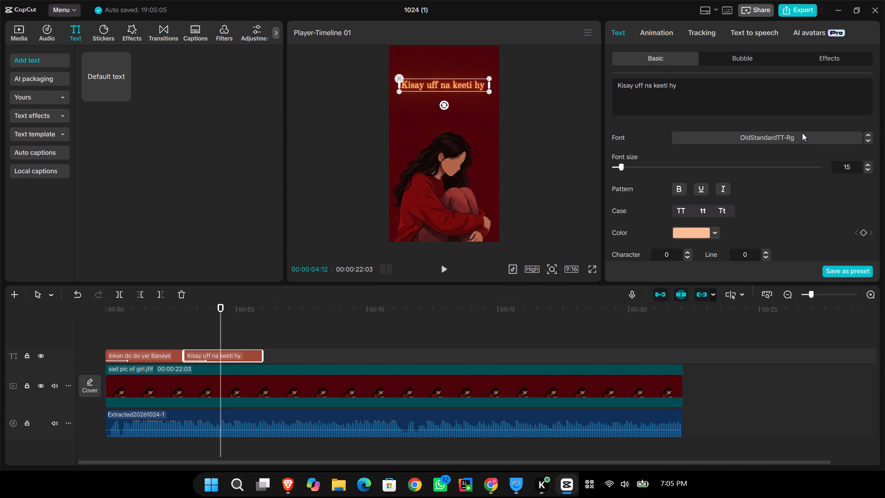
click(724, 263)
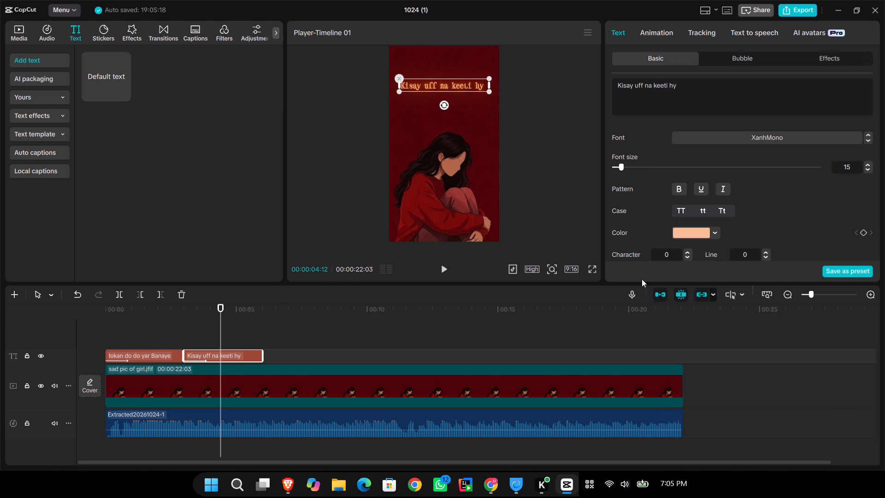
Play both lyric lines in full screen from the start of the video to check the matching fonts.
click(196, 328)
drag(196, 328, 53, 342)
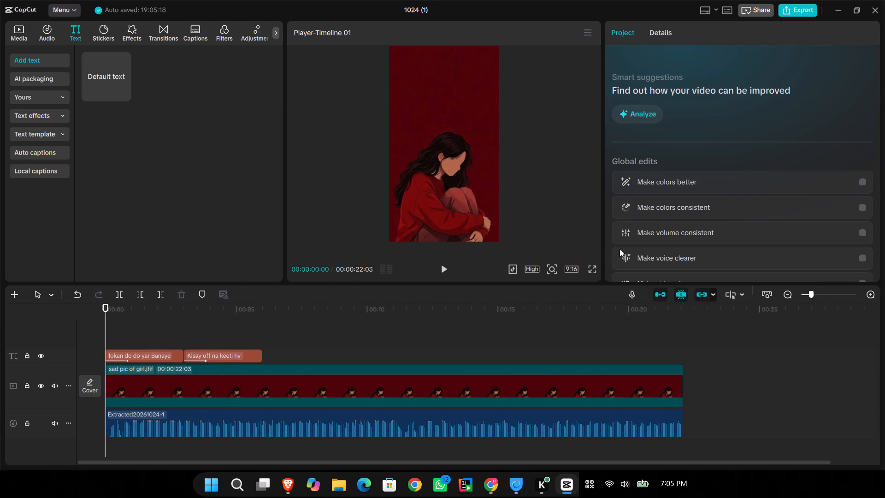
click(593, 266)
key(space)
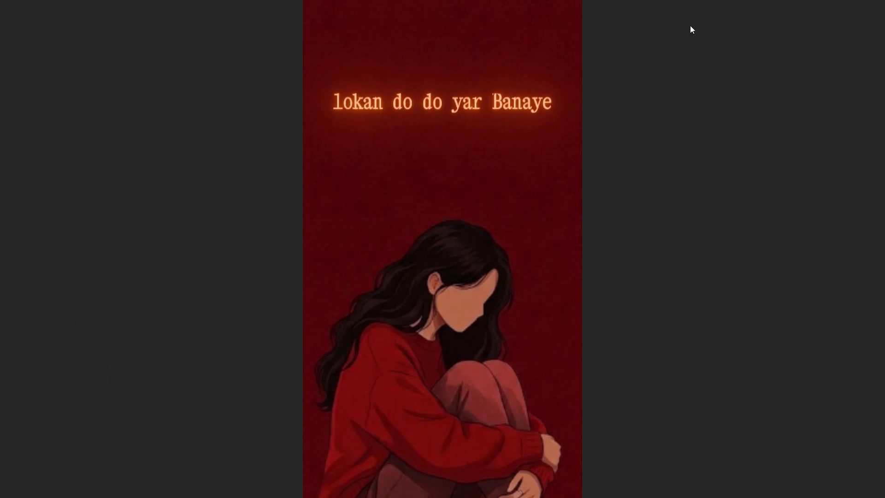
click(497, 239)
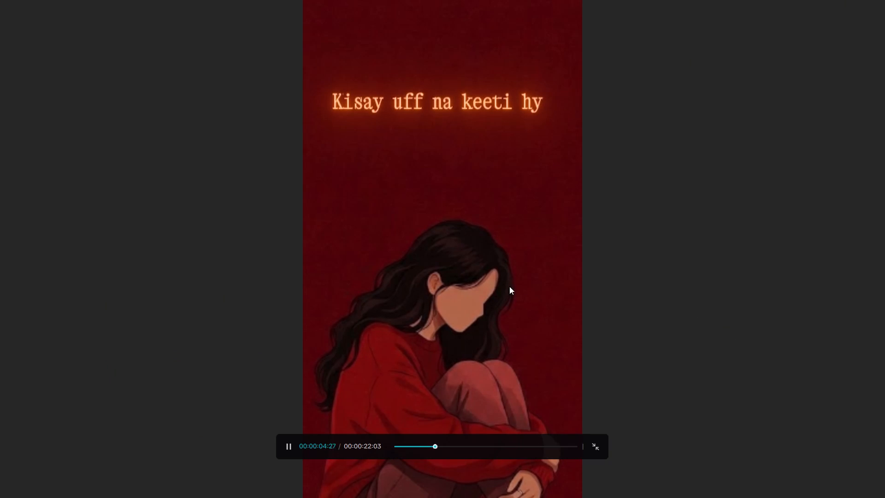
key(space)
key(space)
key(space)
click(593, 445)
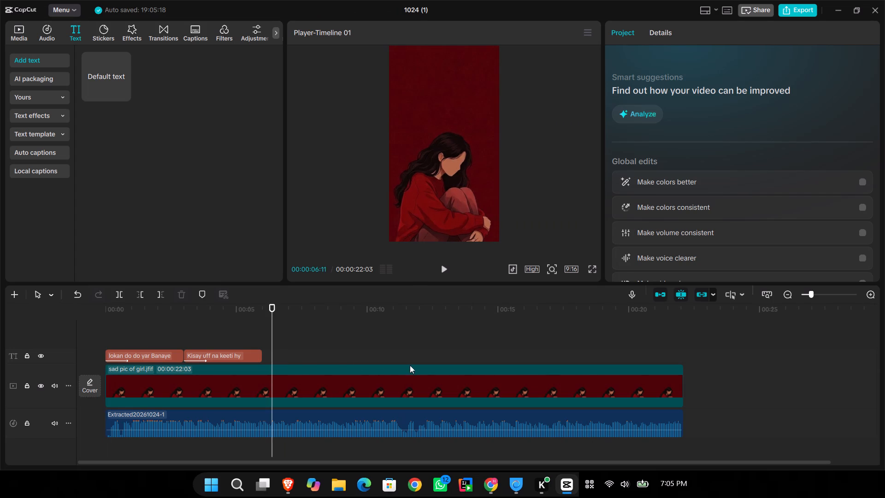
Duplicate the "Kisay uff na keeti hy" text so the copy starts at 00:00:06:00, right after the original.
click(265, 332)
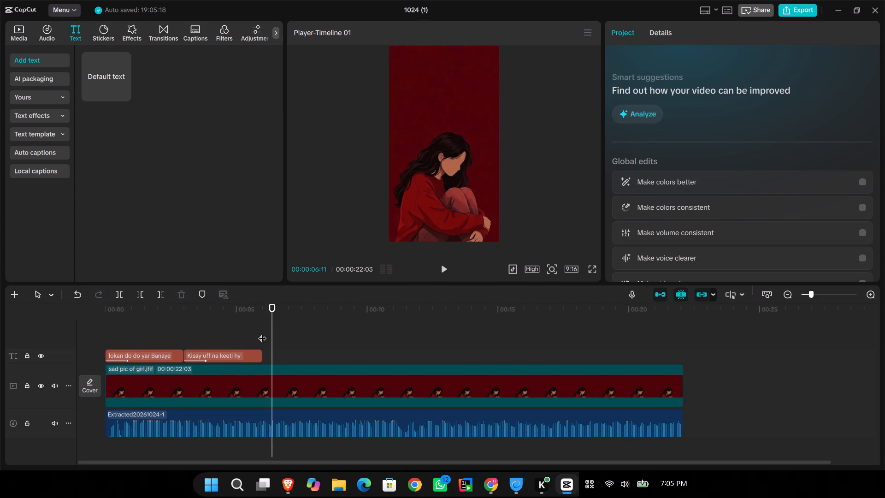
click(260, 332)
click(244, 353)
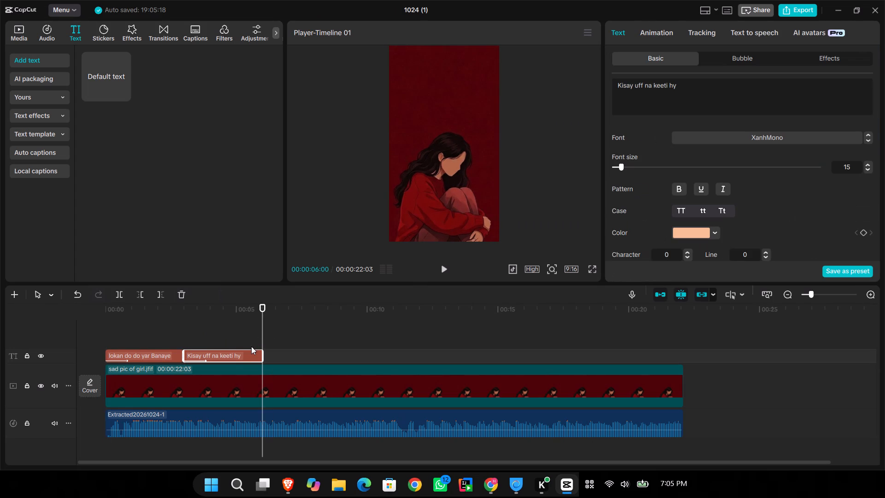
key(ctrl+c)
key(ctrl+v)
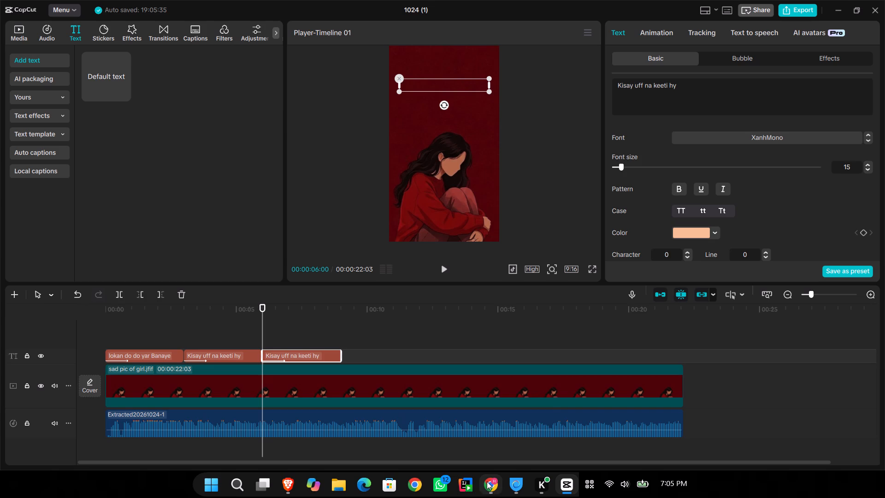
Copy the lyric "Asa ikko yaar banaya ty rola pay Gaya," from the Brave lyrics page and replace the duplicated CapCut text with it.
click(543, 387)
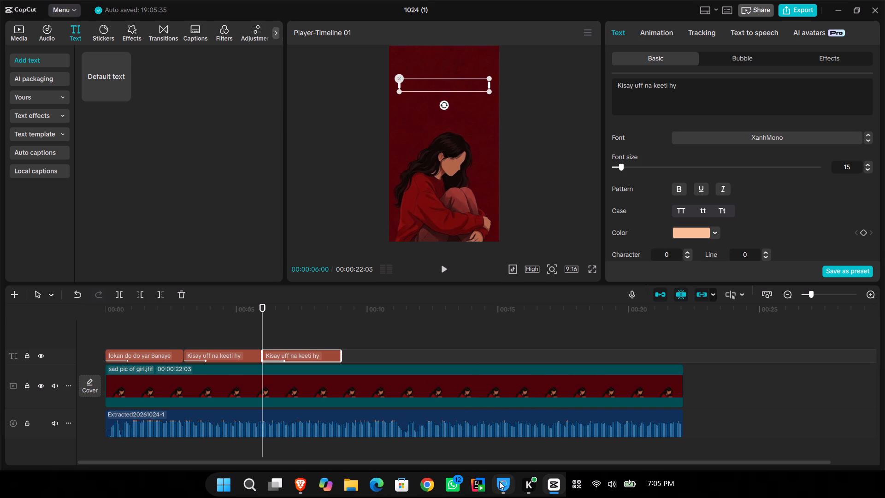
click(295, 483)
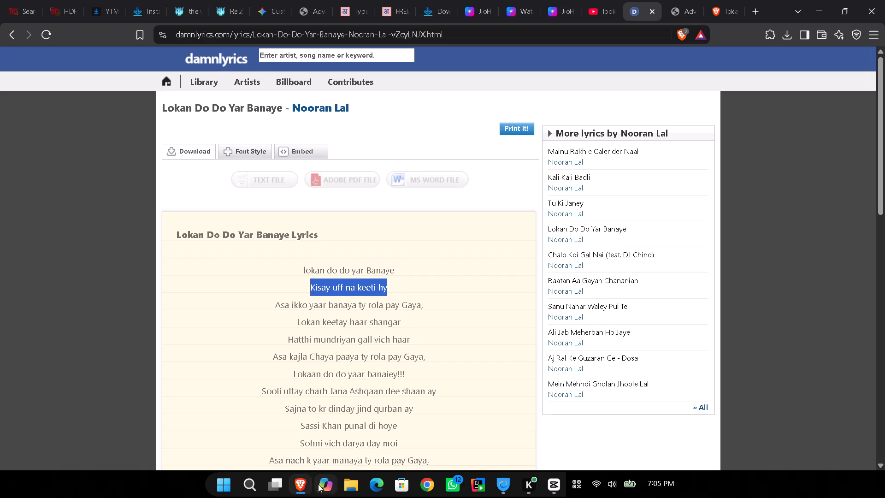
drag(299, 484, 487, 487)
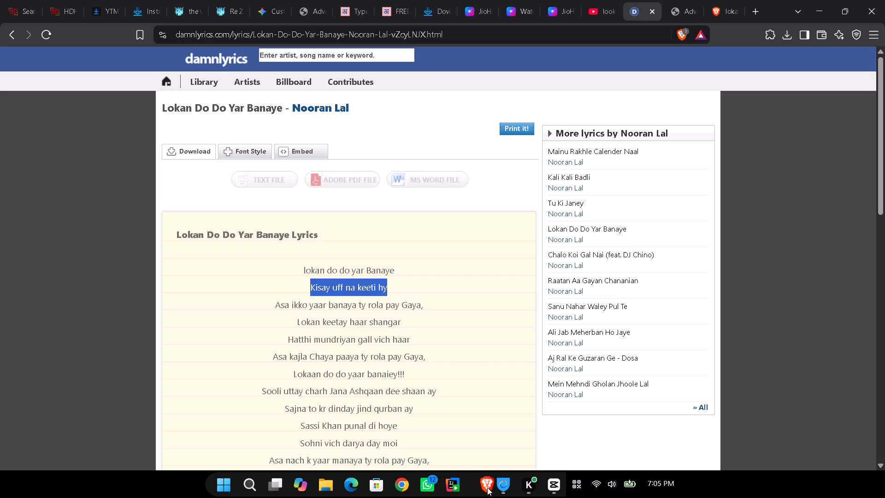
drag(487, 487, 502, 488)
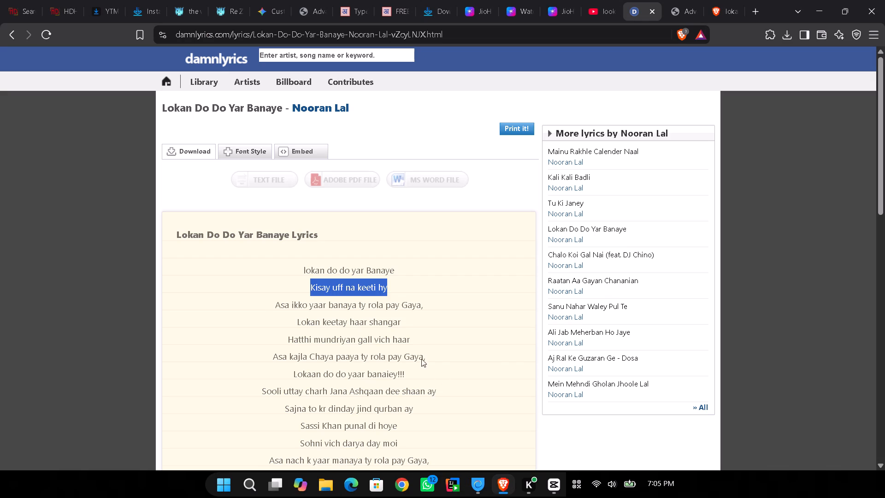
drag(277, 304, 440, 305)
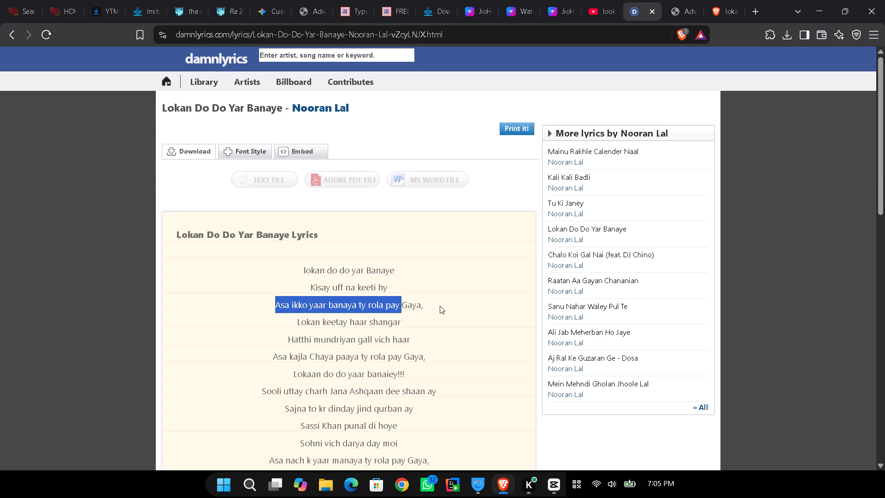
key(ctrl+c)
click(552, 486)
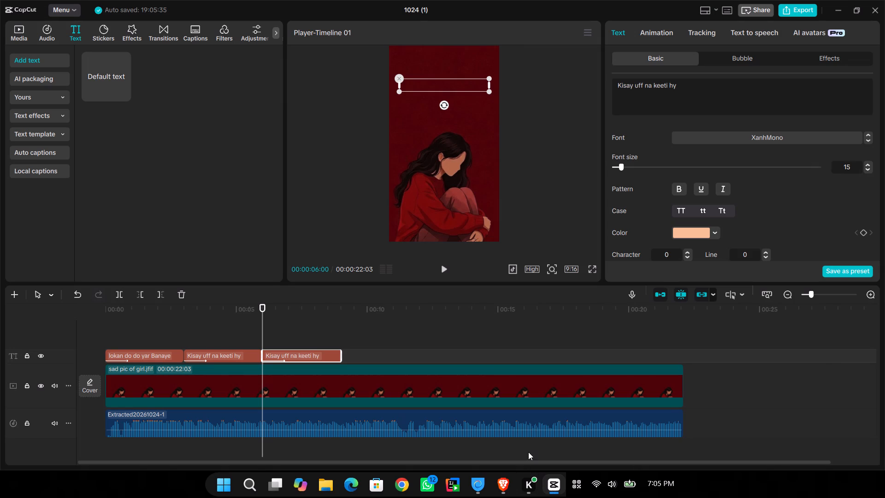
triple_click(690, 91)
key(ctrl+v)
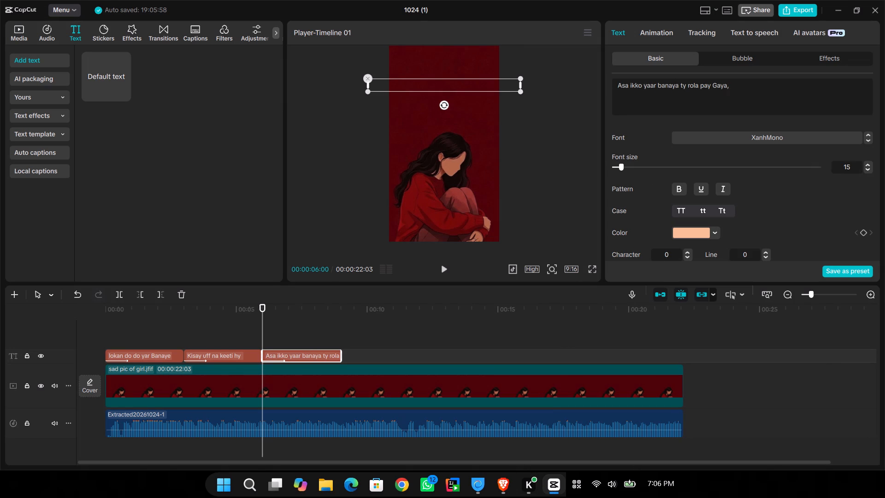
Copy "banaya ty rola pay Gaya," and remove it from the third text, leaving "Asa ikko yaar", and play it from 00:00:06:00.
drag(656, 84, 757, 82)
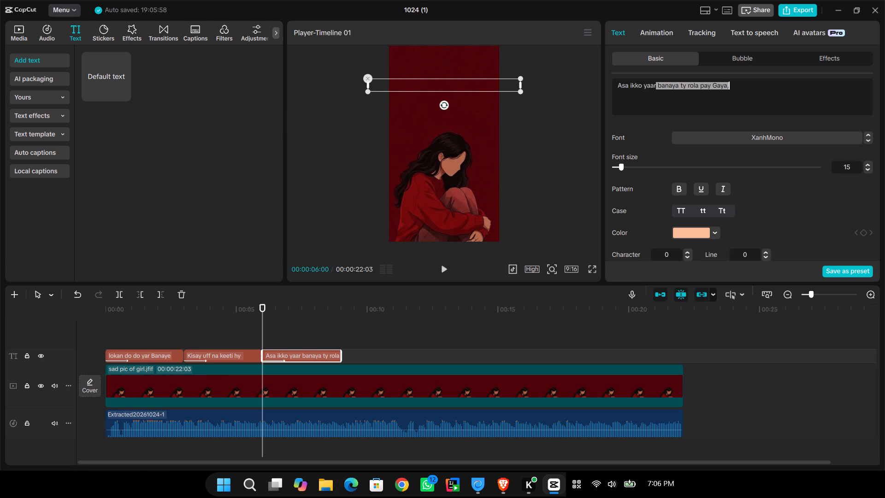
key(ctrl+c)
key(BackSpace)
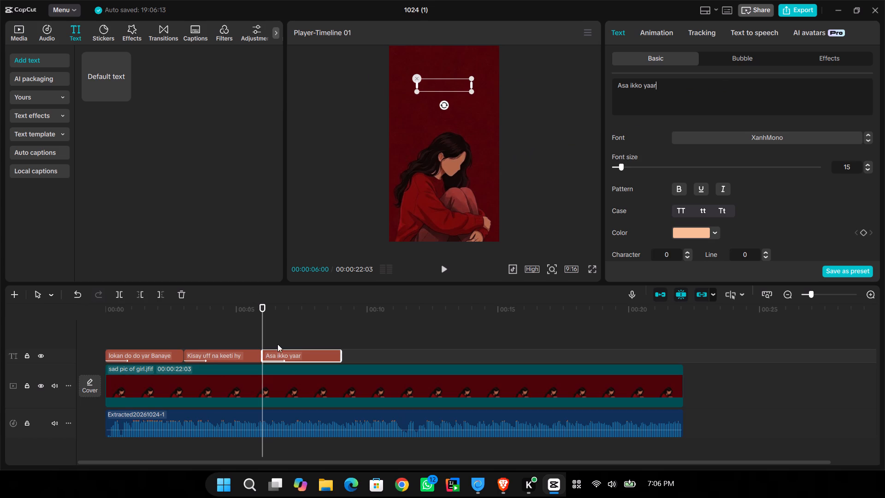
click(264, 338)
drag(270, 334, 263, 338)
click(265, 336)
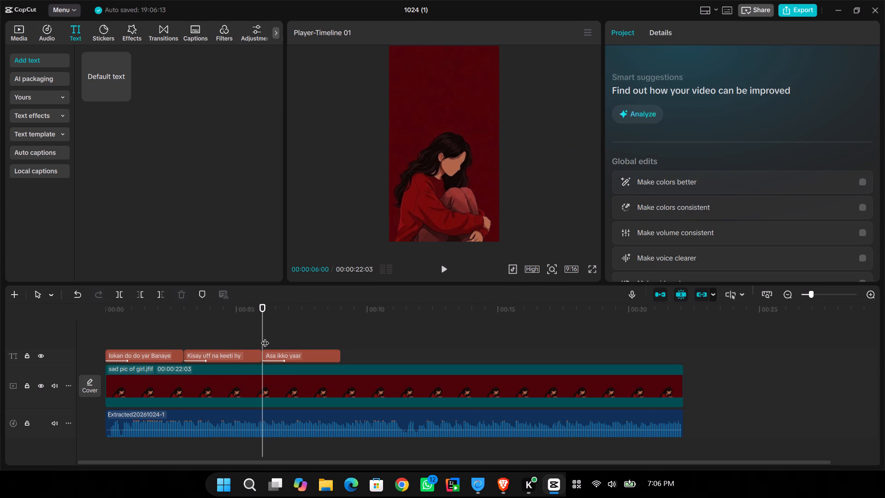
key(space)
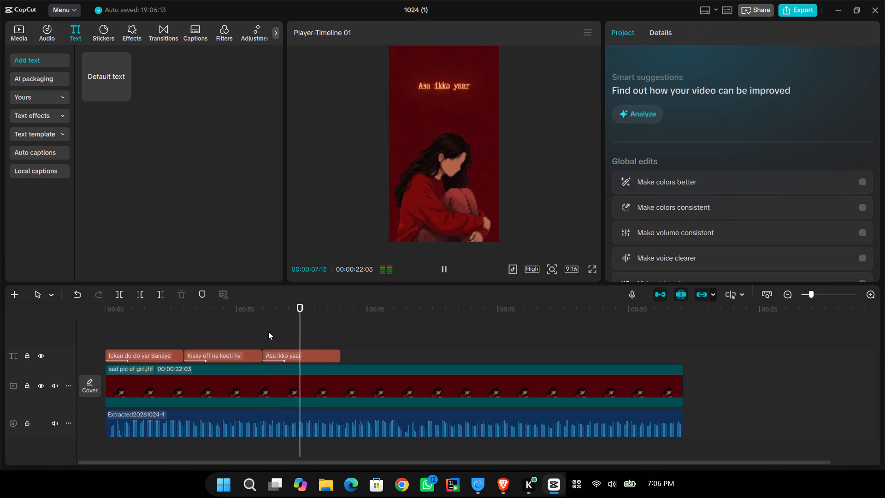
key(space)
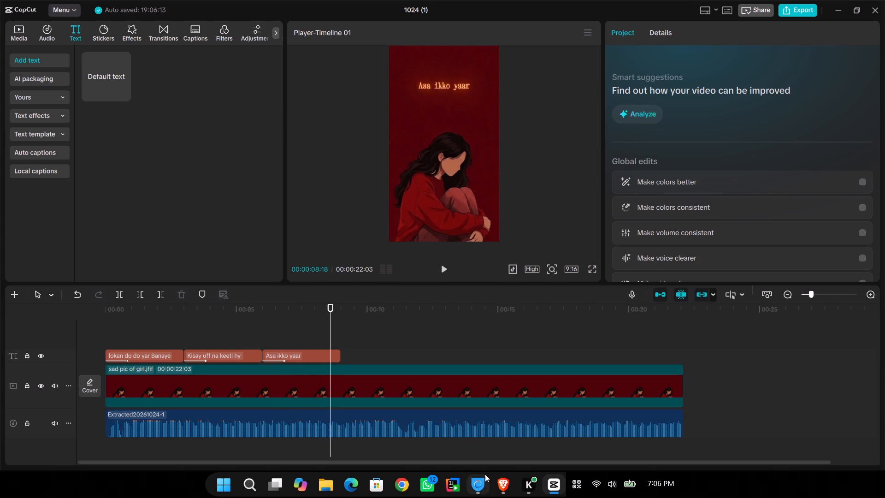
Switch to Brave and translate "banaya ty rola pay Gaya," on the English To Hindi Translation page.
click(500, 485)
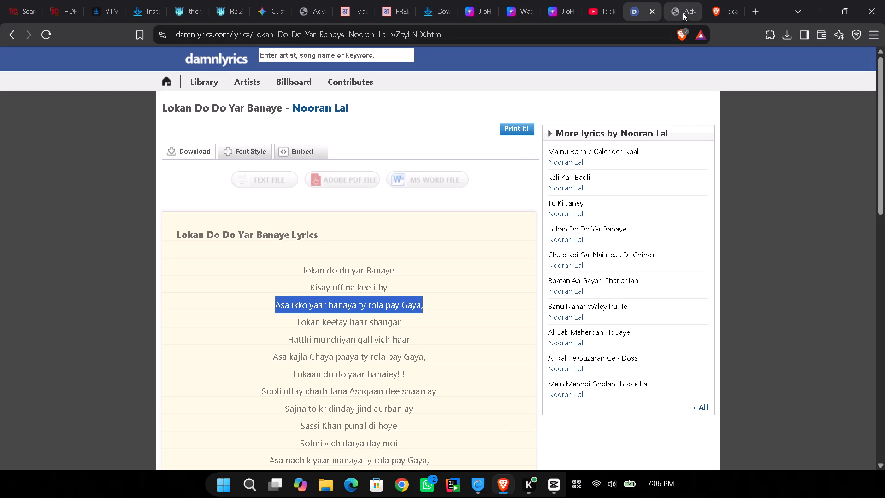
click(385, 6)
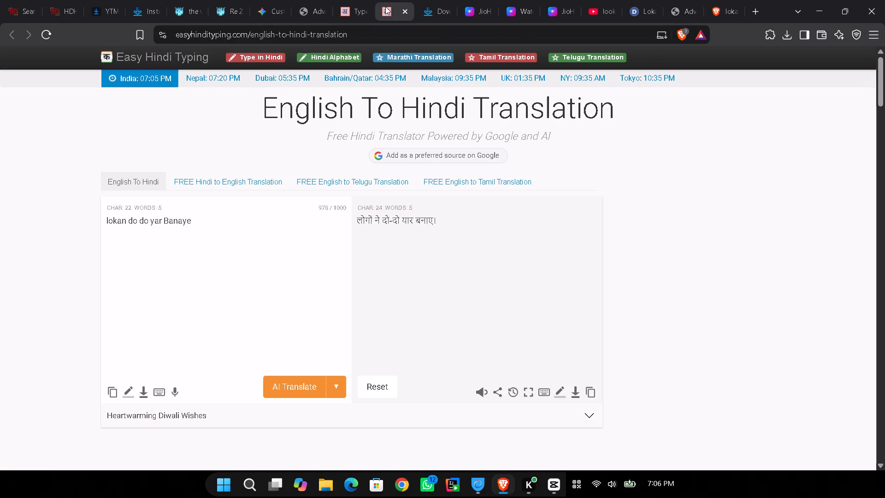
drag(196, 225, 65, 206)
key(ctrl+v)
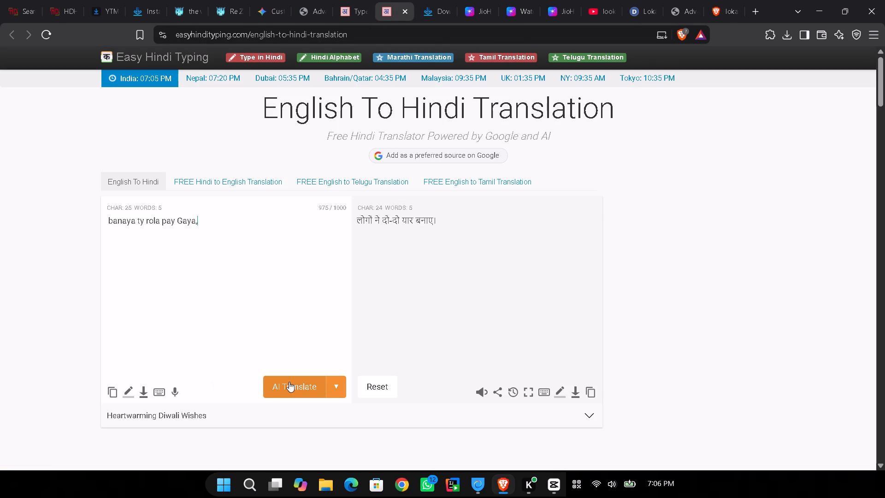
click(289, 382)
Copy the word "बनाया" from the translation and replace the text in the Hindi Font Editor with it.
drag(378, 220, 346, 219)
key(ctrl+c)
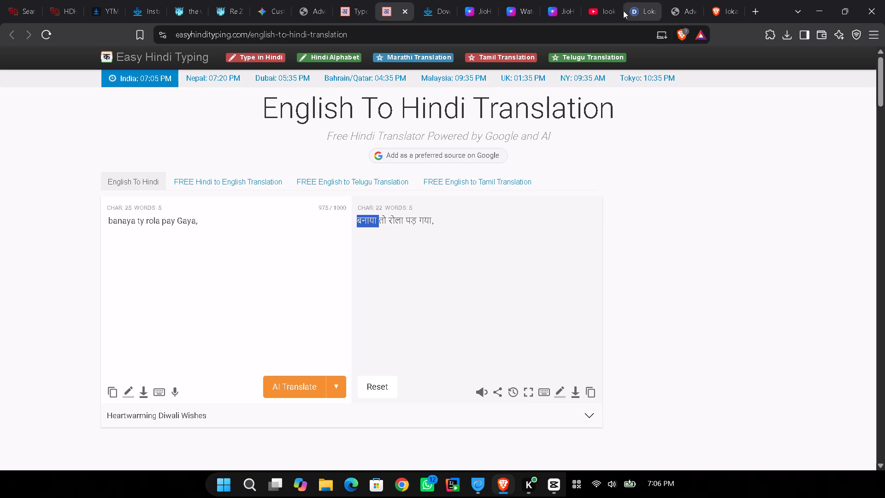
click(670, 7)
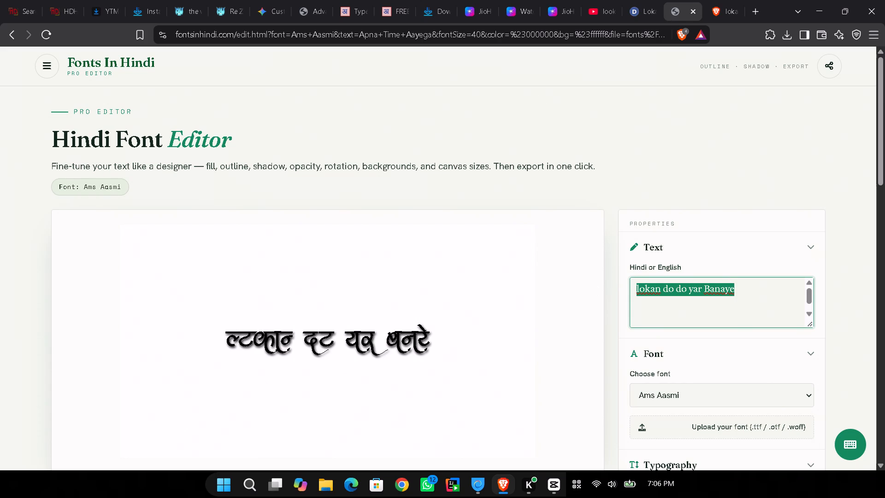
drag(733, 289, 610, 279)
key(ctrl+v)
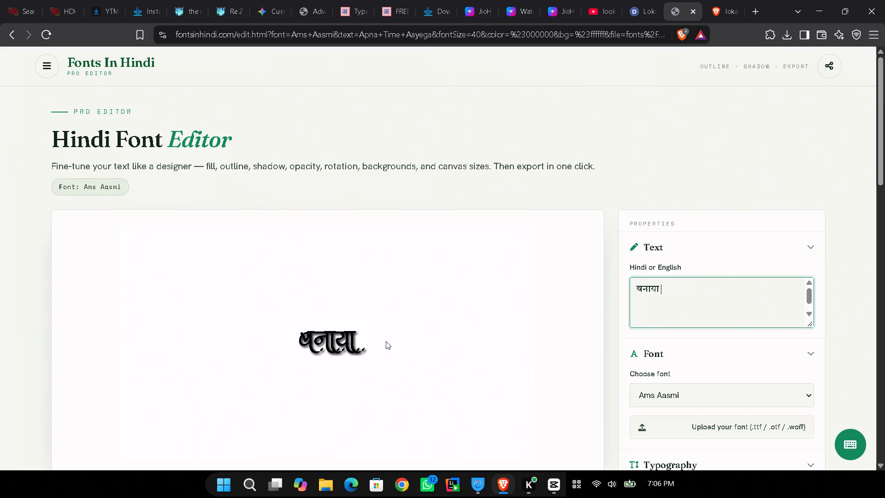
Set the line height of "बनाया" to 2.20 and its letter spacing to 4 px in the Hindi Font Editor.
scroll(690, 371, down, 2)
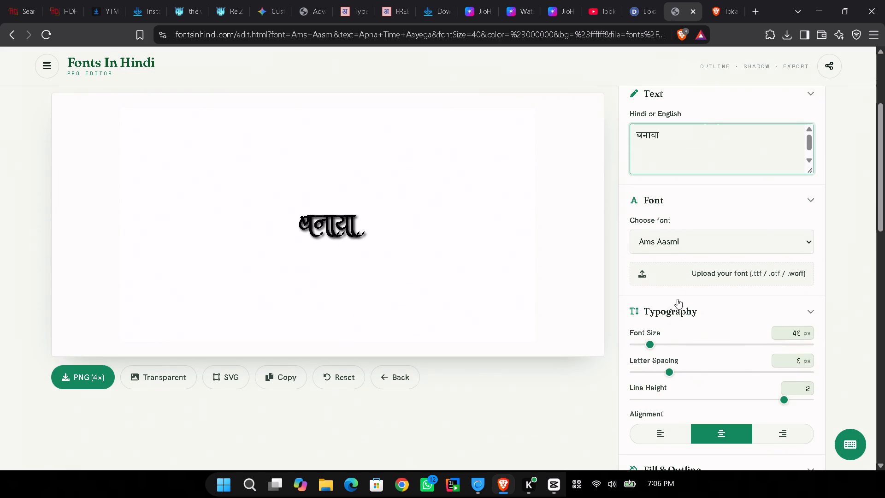
scroll(682, 338, down, 3)
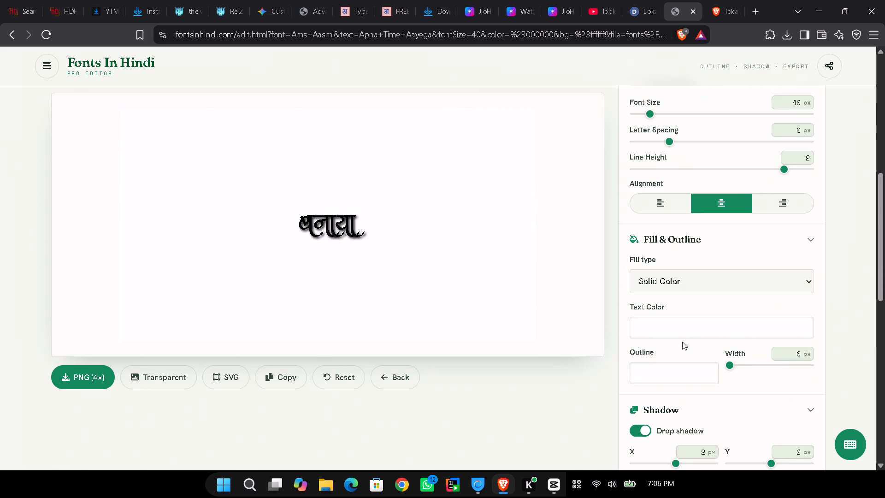
scroll(684, 338, up, 2)
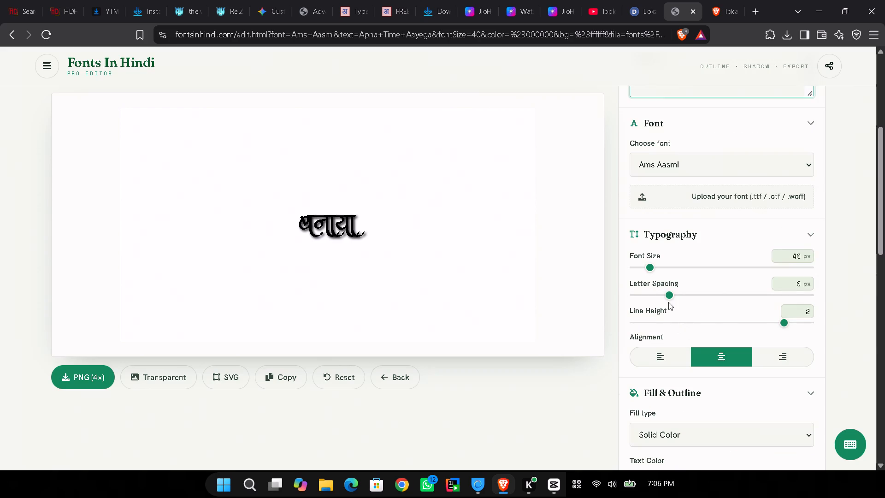
drag(679, 319, 692, 326)
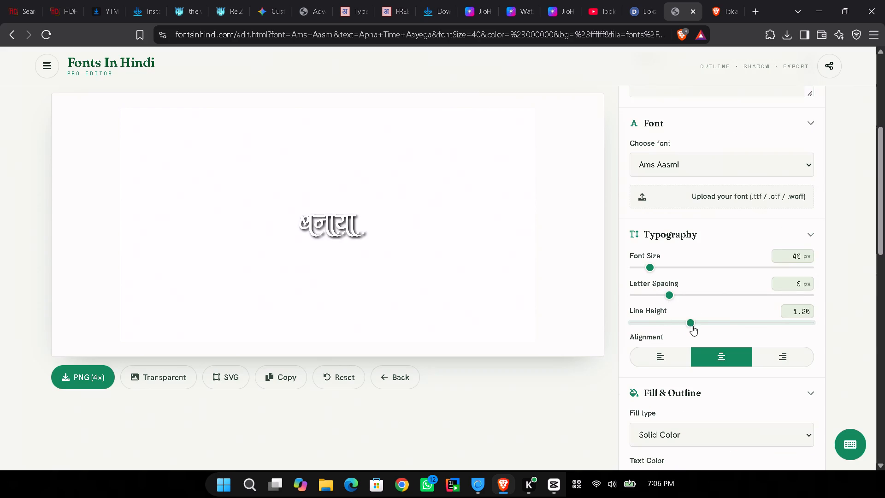
drag(692, 326, 796, 344)
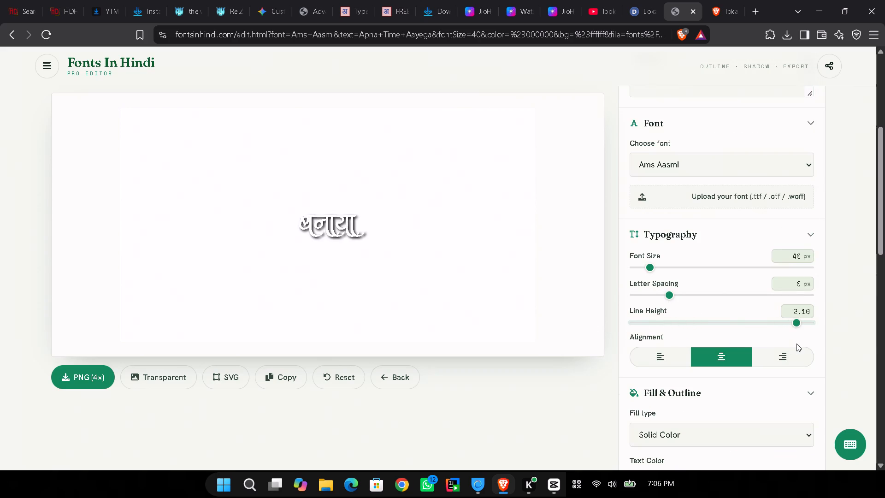
drag(798, 323, 833, 326)
drag(810, 324, 617, 322)
drag(617, 322, 821, 324)
drag(667, 295, 690, 308)
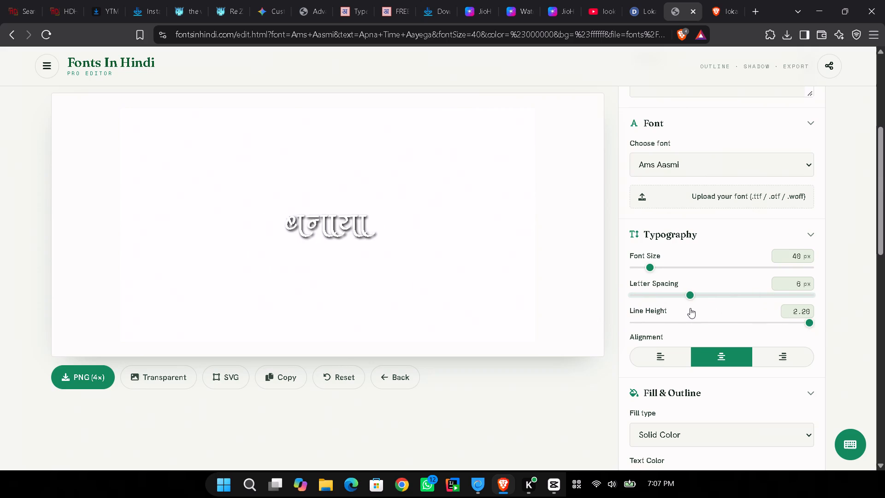
drag(690, 308, 684, 308)
Enlarge the word "बनाया" to a font size of 96 px.
drag(649, 266, 704, 272)
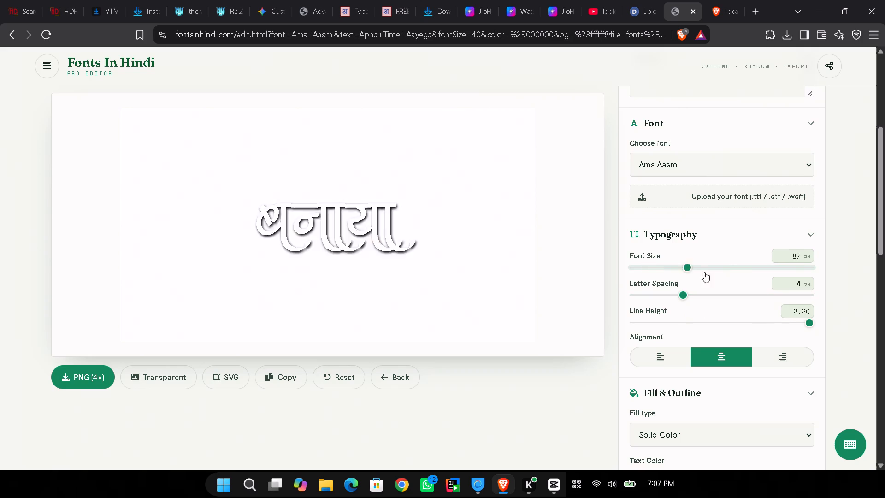
drag(704, 272, 773, 282)
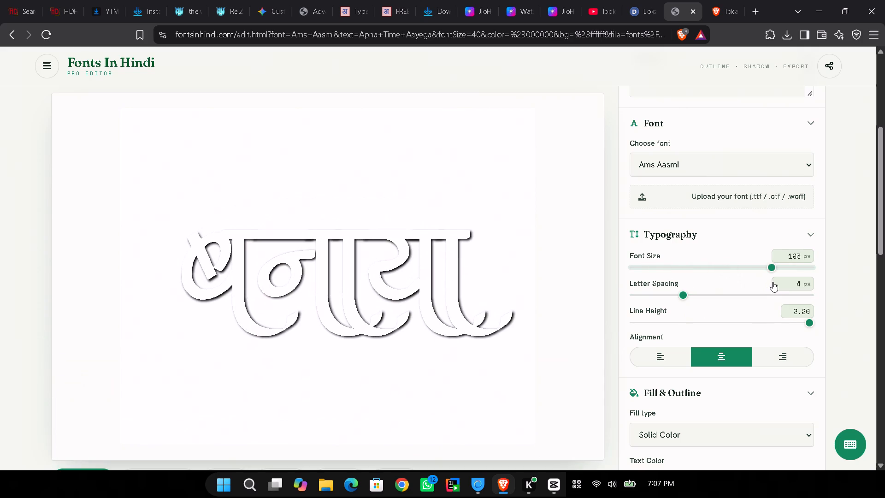
drag(773, 282, 696, 280)
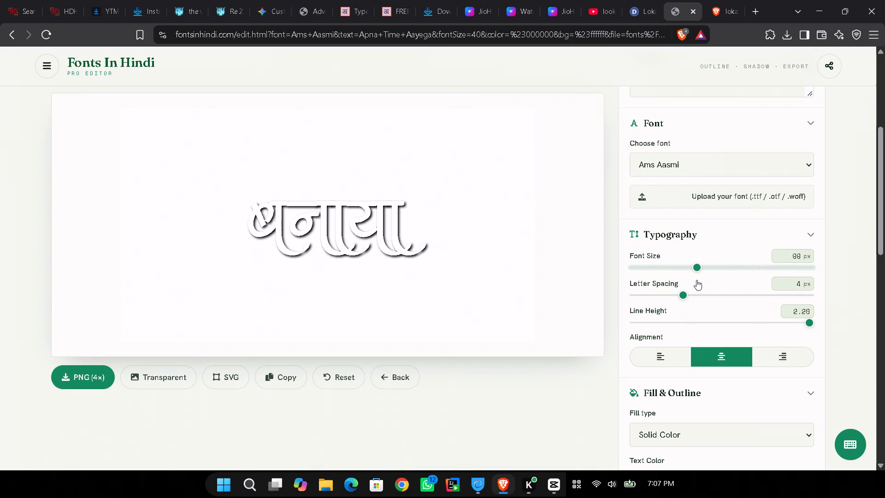
drag(696, 280, 694, 280)
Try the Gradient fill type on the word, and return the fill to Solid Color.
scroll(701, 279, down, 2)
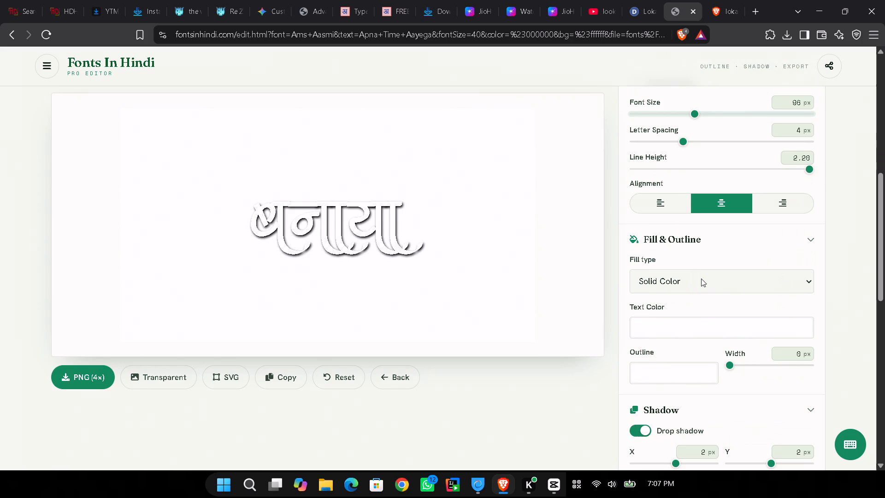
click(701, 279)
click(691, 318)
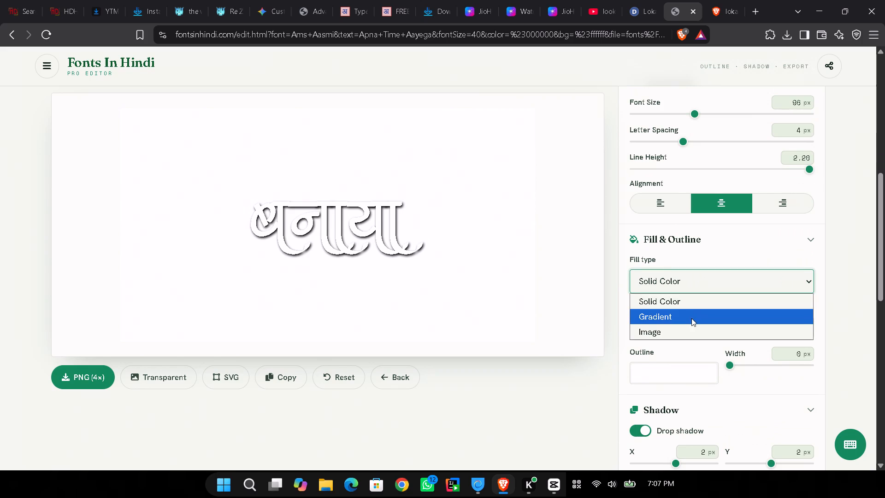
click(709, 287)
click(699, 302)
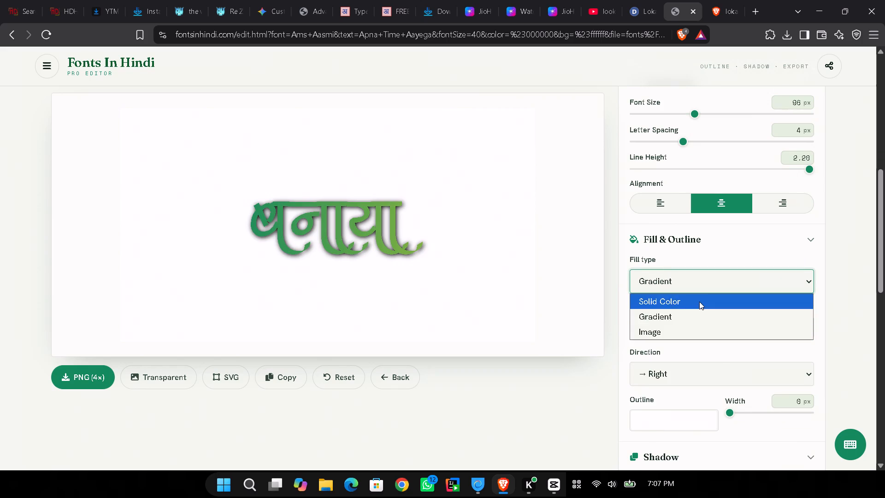
Set the word's drop shadow to X 0 px, Y 0 px and blur 8 px.
scroll(712, 328, down, 2)
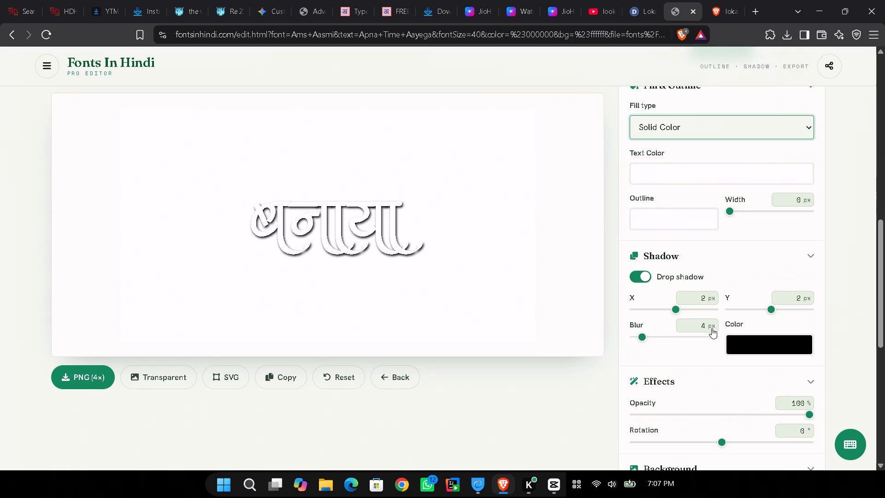
click(676, 308)
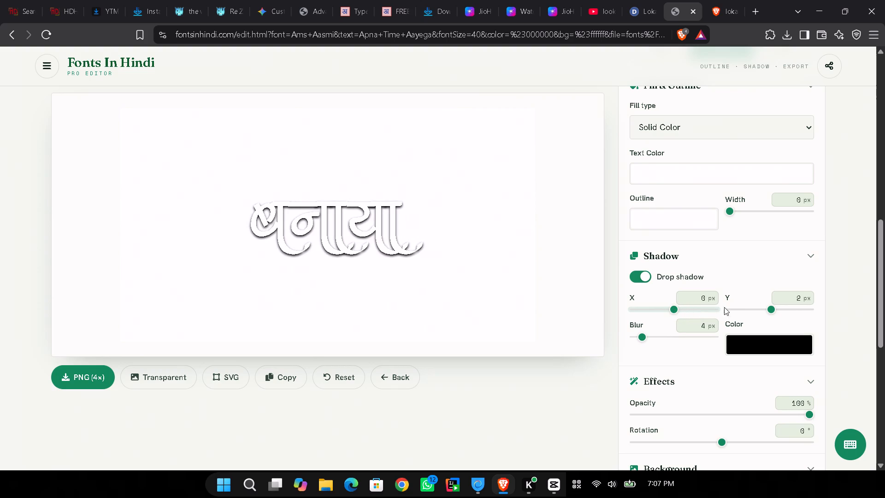
drag(773, 310, 779, 310)
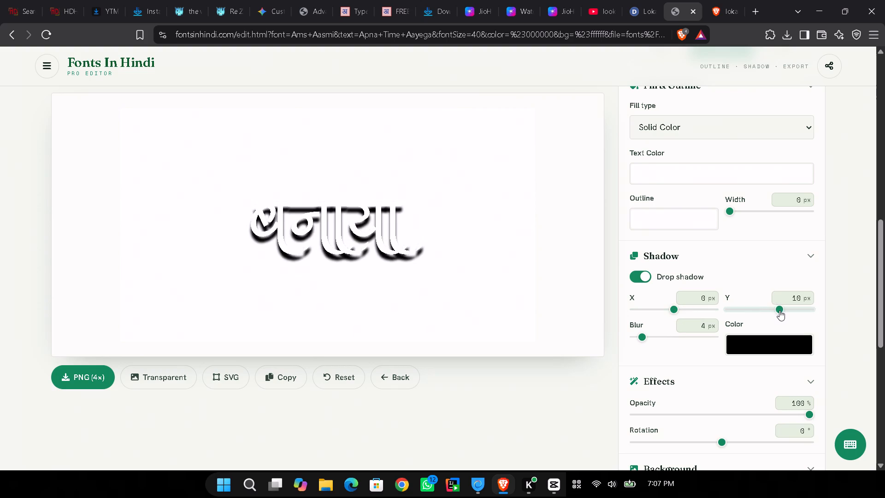
drag(779, 310, 769, 314)
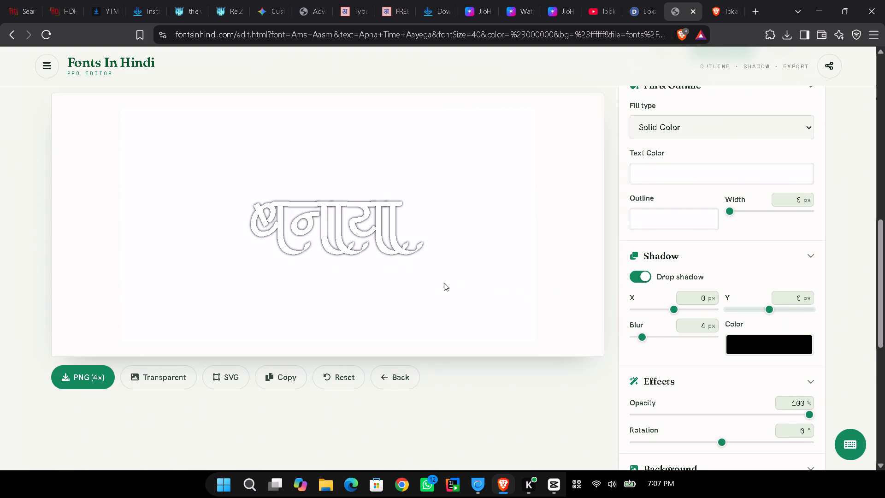
click(705, 328)
drag(643, 337, 618, 341)
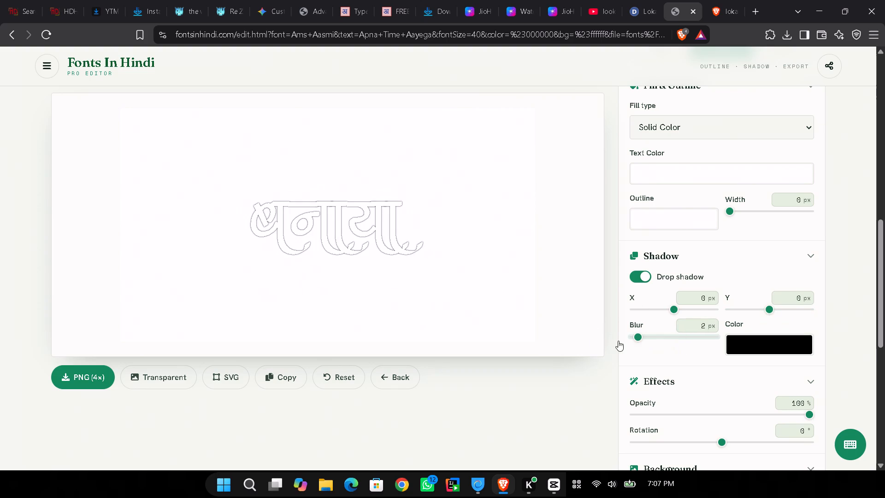
drag(618, 341, 650, 344)
Lower the word's opacity to 98% in the effects settings.
scroll(699, 343, down, 2)
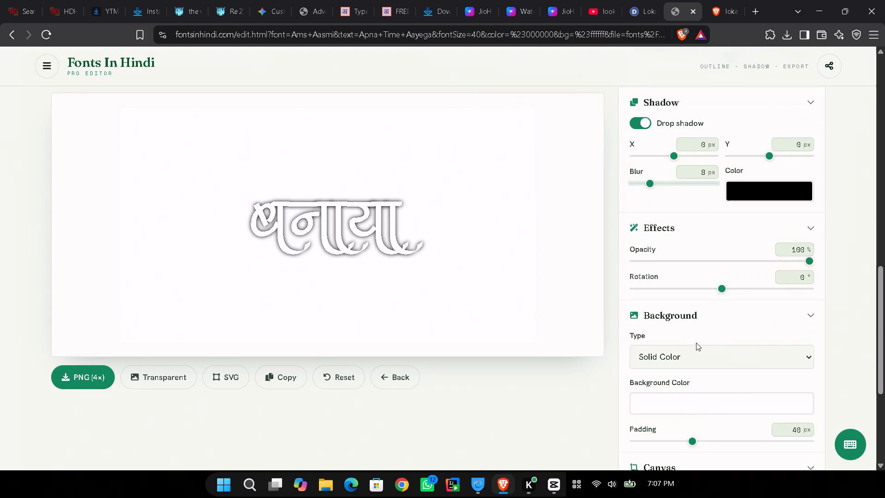
scroll(680, 300, up, 3)
scroll(680, 300, down, 3)
click(722, 289)
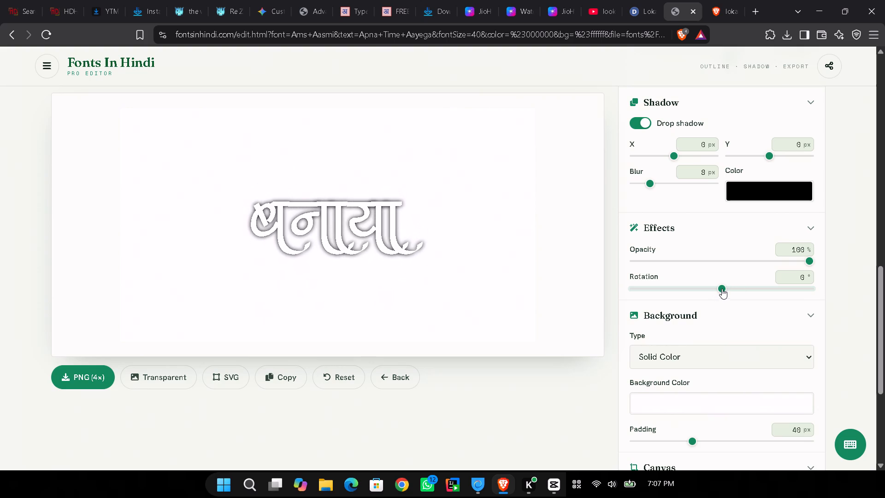
drag(723, 261, 772, 271)
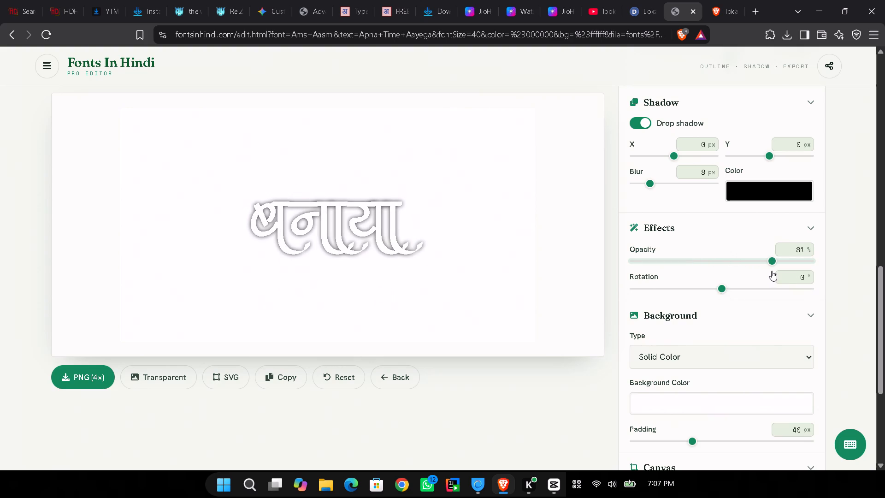
drag(772, 271, 805, 272)
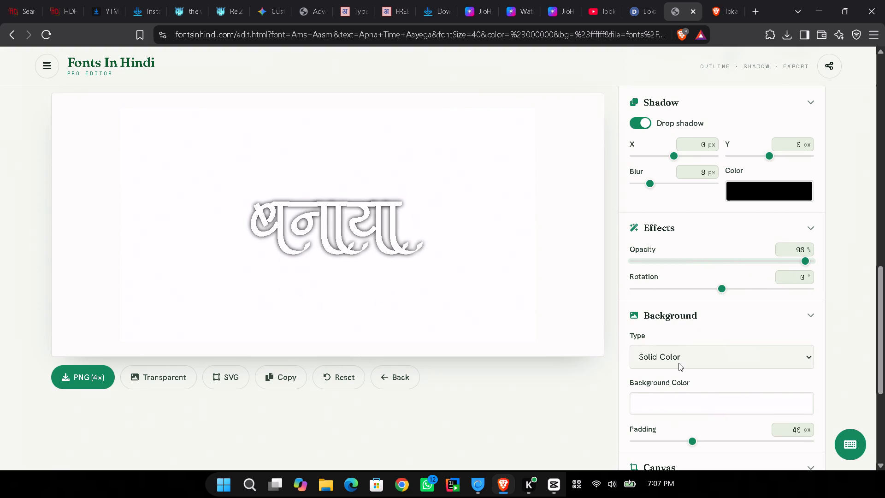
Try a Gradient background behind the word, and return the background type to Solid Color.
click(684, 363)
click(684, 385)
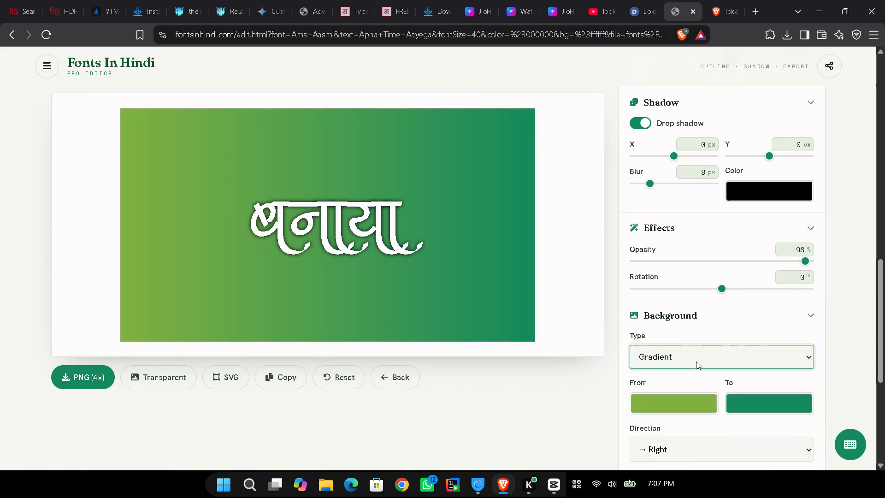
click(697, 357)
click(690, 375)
Try the Story 9:16 canvas preset, and set the canvas aspect to Auto (fit text).
scroll(691, 371, down, 2)
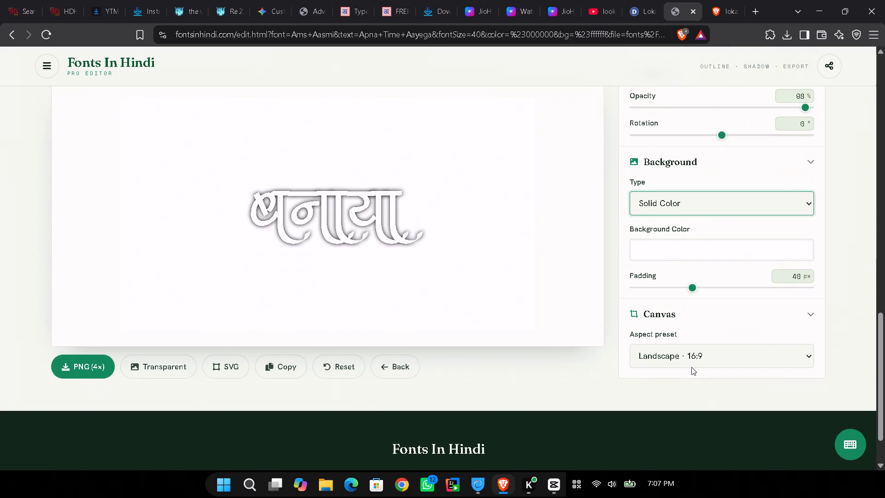
click(719, 358)
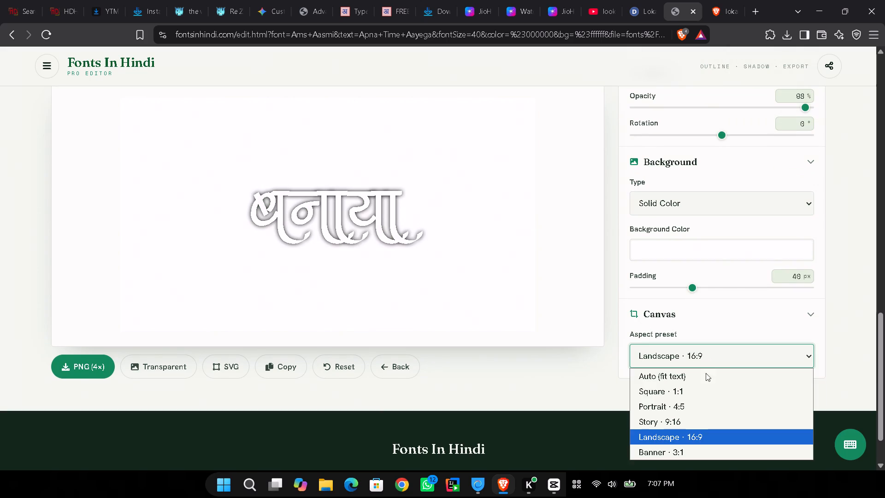
click(684, 426)
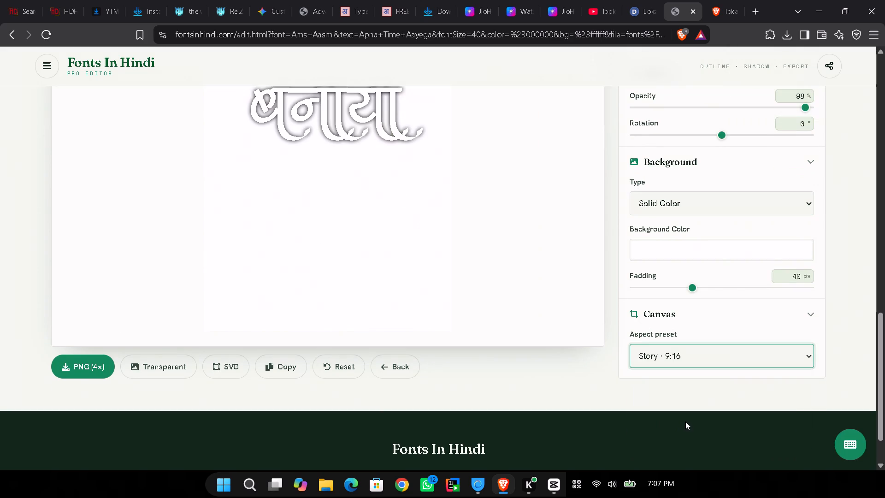
click(741, 356)
click(702, 376)
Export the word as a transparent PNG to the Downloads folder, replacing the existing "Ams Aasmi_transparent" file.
click(154, 358)
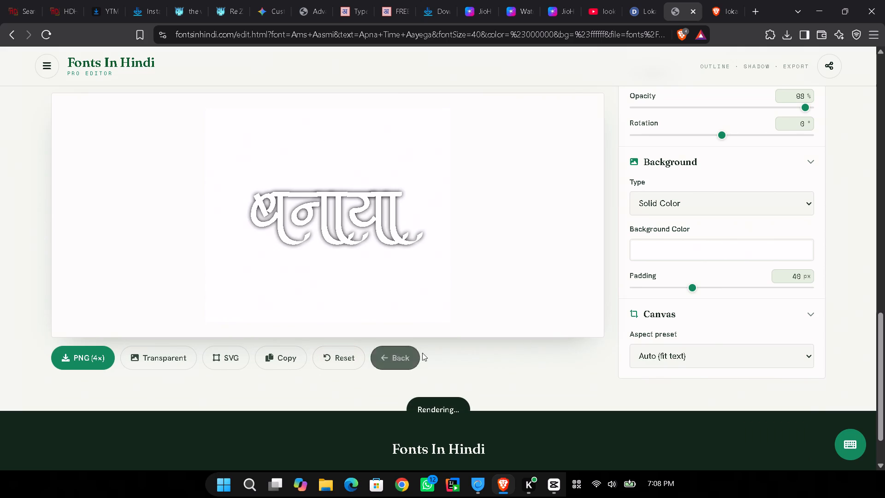
click(37, 127)
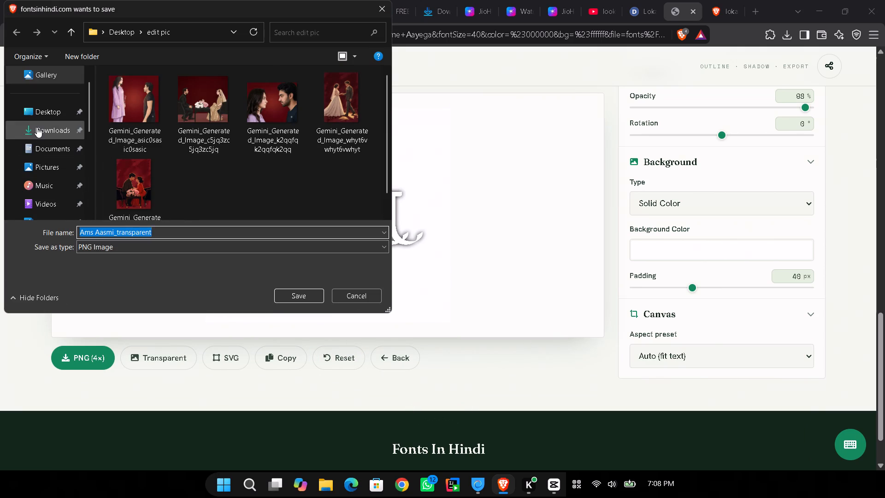
click(302, 290)
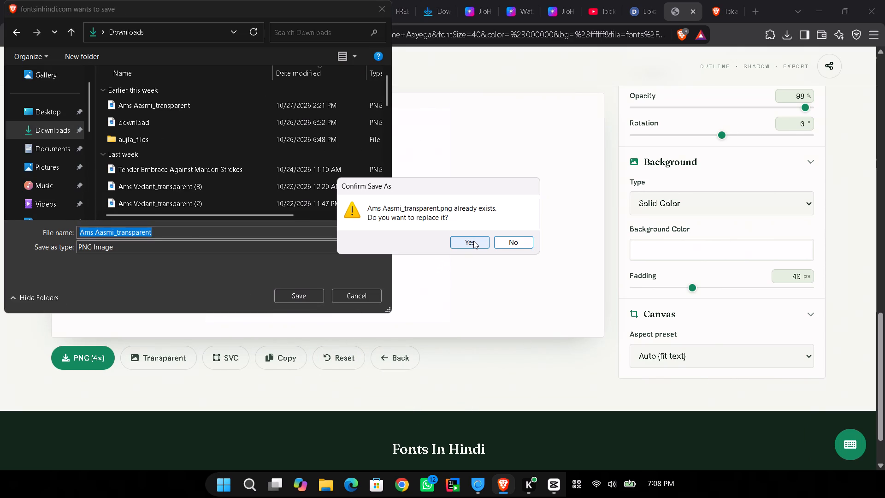
click(470, 241)
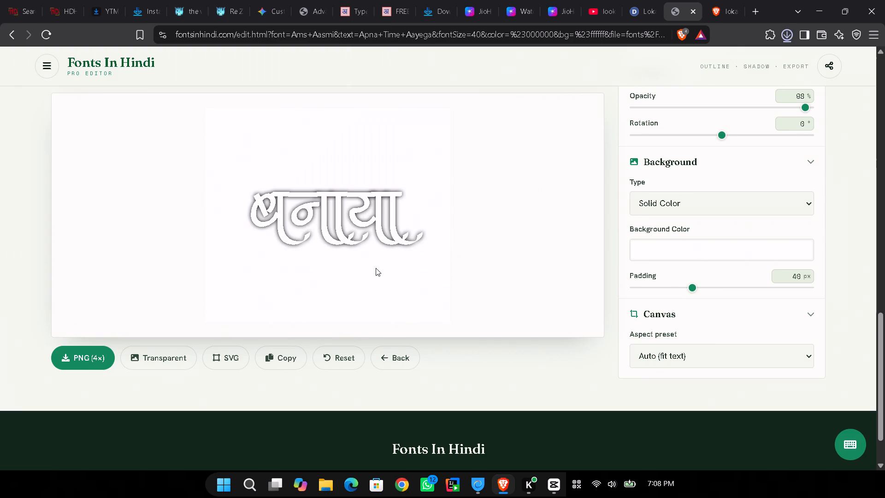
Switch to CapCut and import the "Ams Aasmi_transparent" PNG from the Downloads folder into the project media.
click(557, 481)
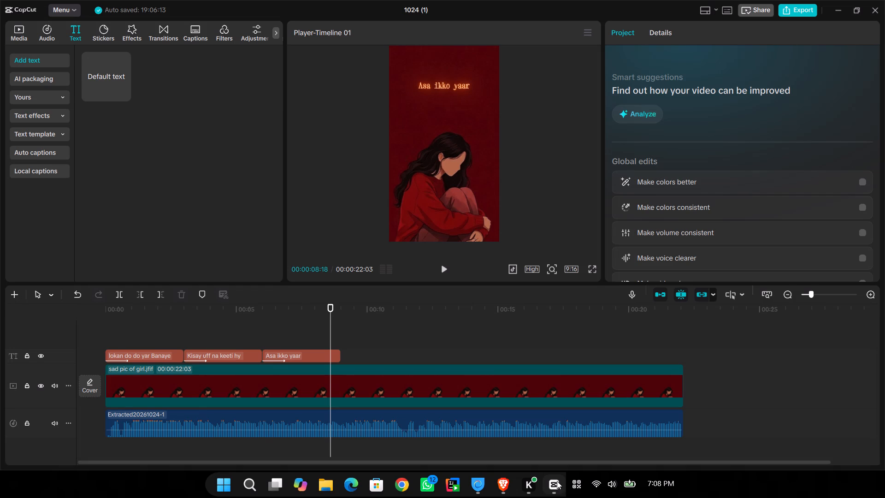
click(29, 33)
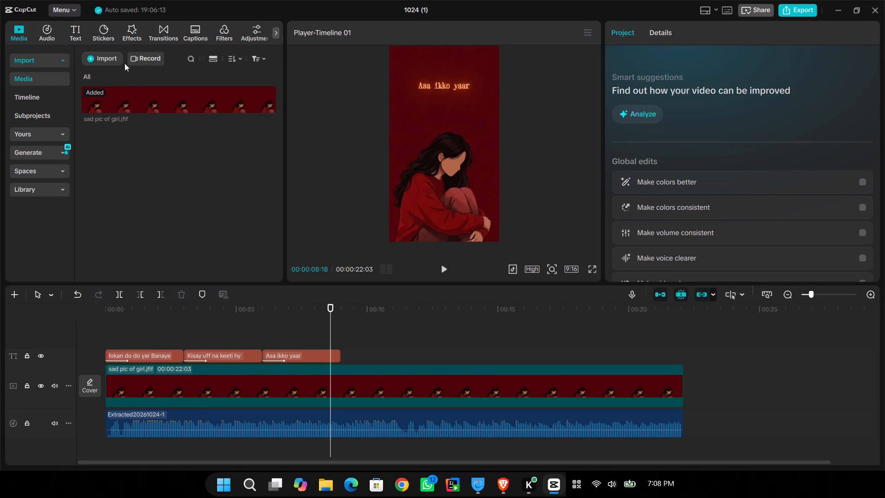
click(113, 59)
click(144, 82)
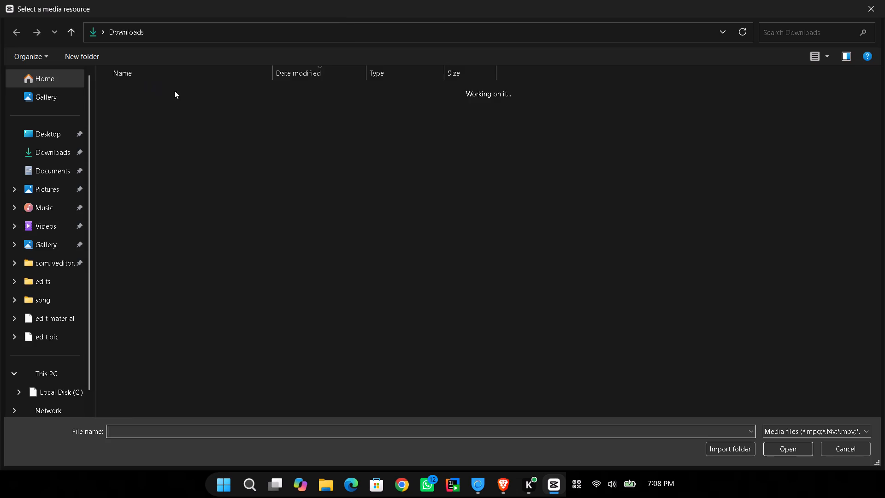
double_click(182, 101)
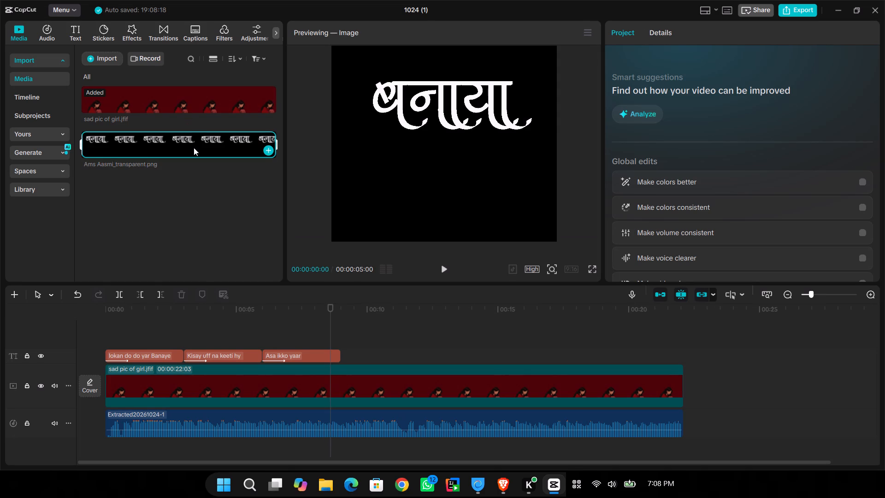
Place the imported "बनाया" image on a new track above the lyrics, overlapping the last part of "Asa ikko yaar".
drag(194, 145, 307, 255)
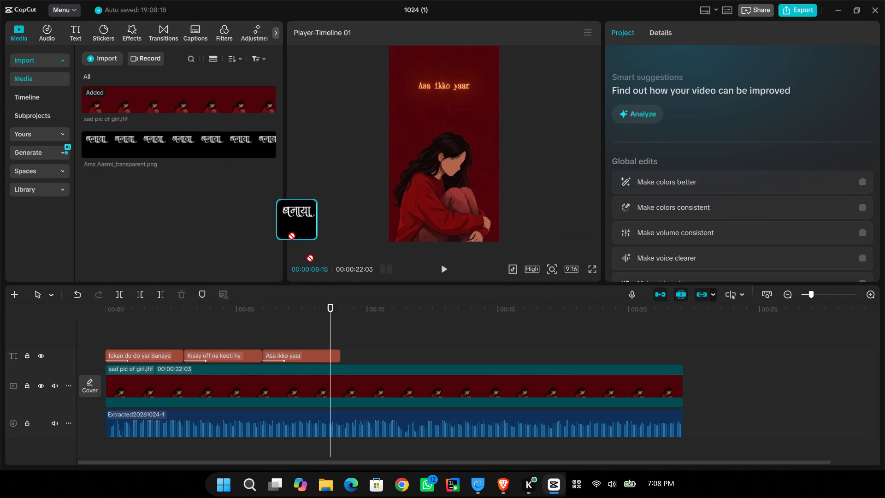
drag(307, 255, 338, 347)
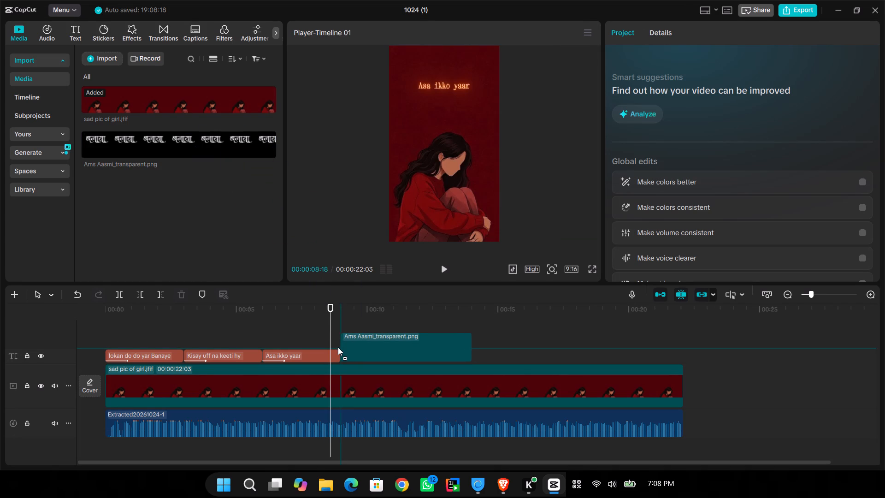
drag(338, 347, 323, 332)
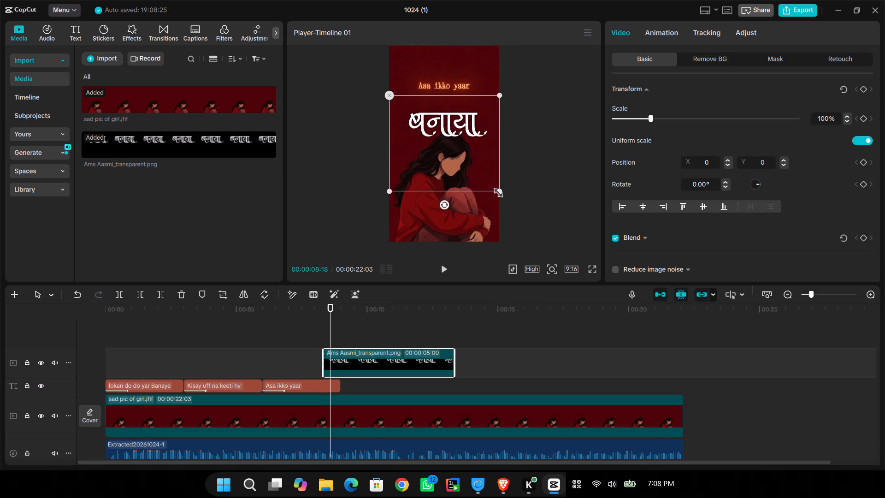
Scale the "बनाया" image to 29% and position it centred just beneath "Asa ikko yaar" at X 0, Y 853.
drag(496, 191, 453, 154)
drag(450, 151, 442, 118)
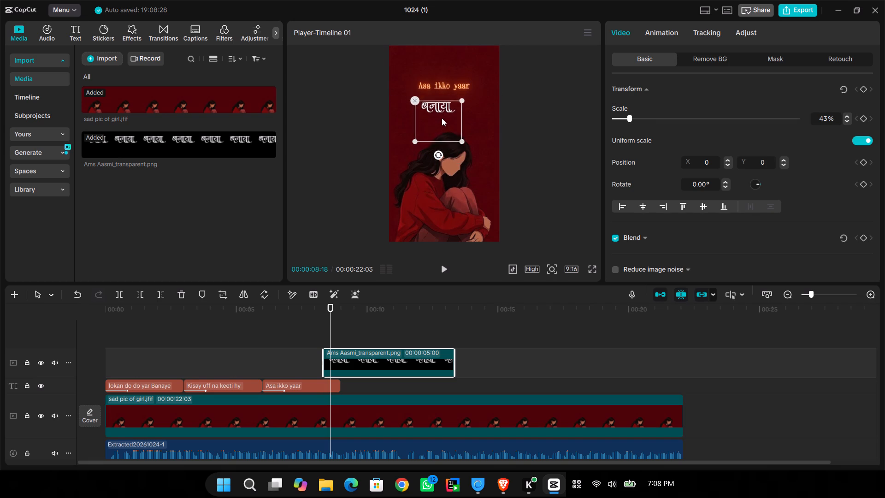
drag(442, 118, 447, 113)
drag(466, 121, 451, 110)
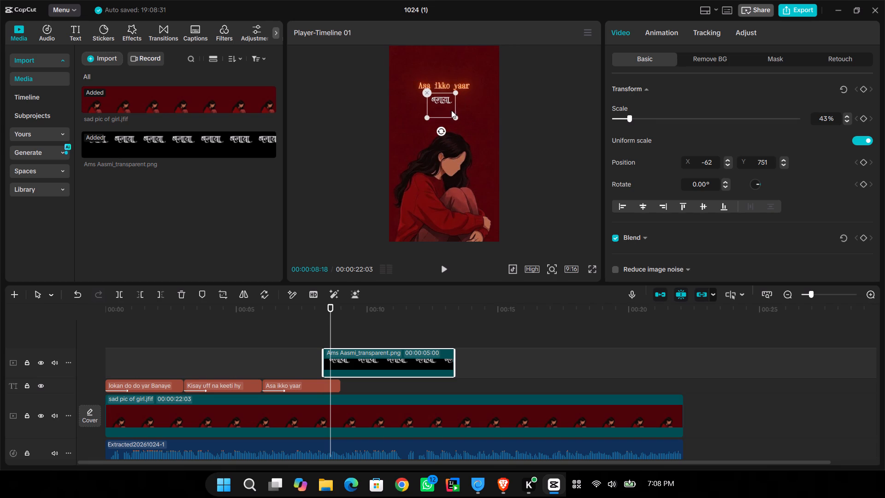
drag(440, 102, 441, 97)
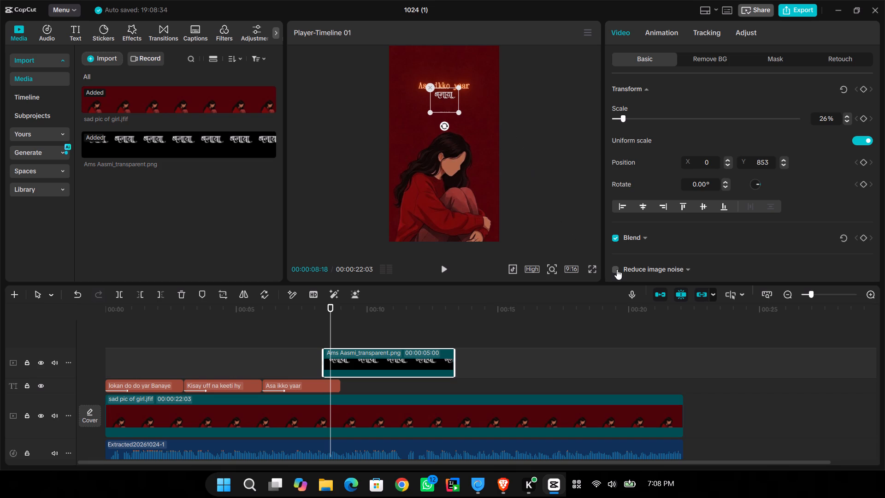
click(593, 268)
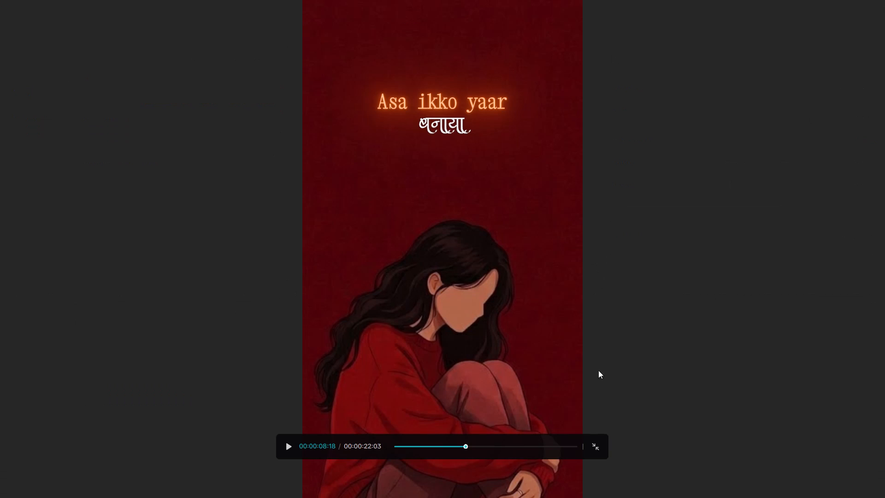
click(596, 445)
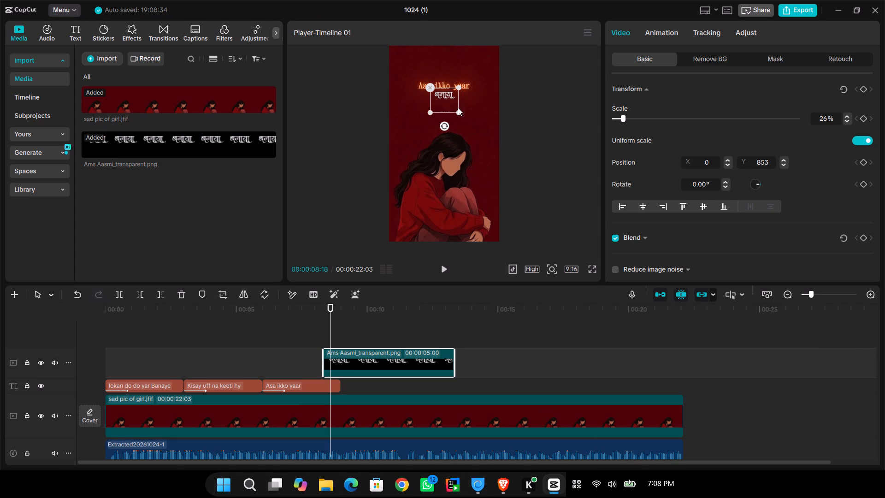
drag(459, 113, 463, 114)
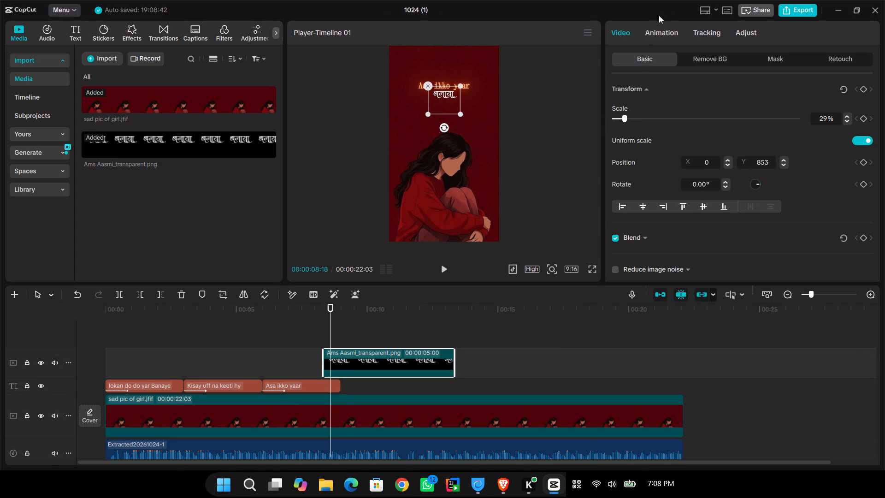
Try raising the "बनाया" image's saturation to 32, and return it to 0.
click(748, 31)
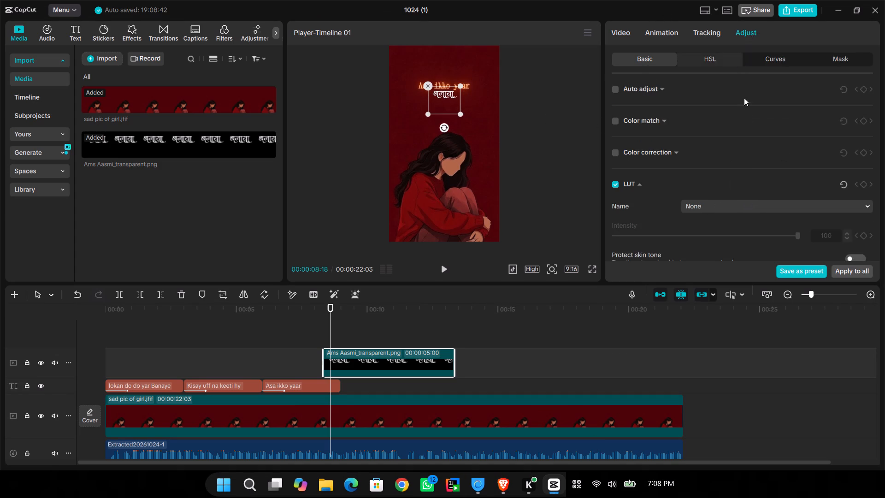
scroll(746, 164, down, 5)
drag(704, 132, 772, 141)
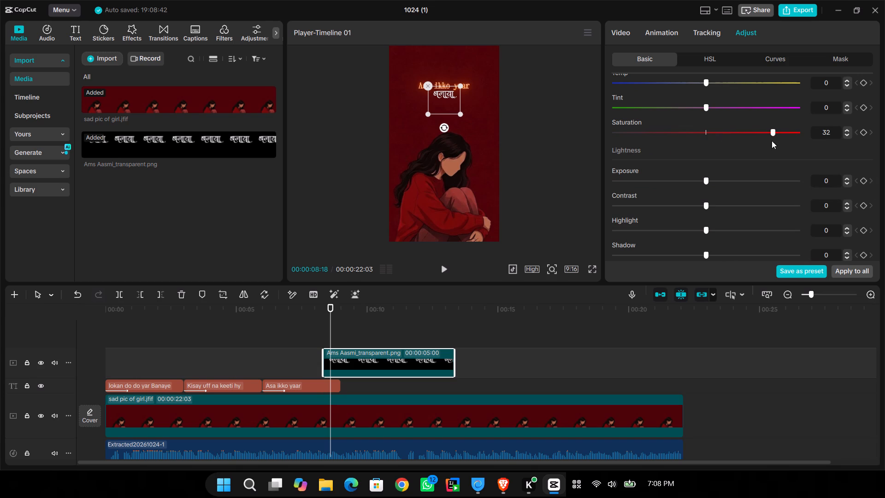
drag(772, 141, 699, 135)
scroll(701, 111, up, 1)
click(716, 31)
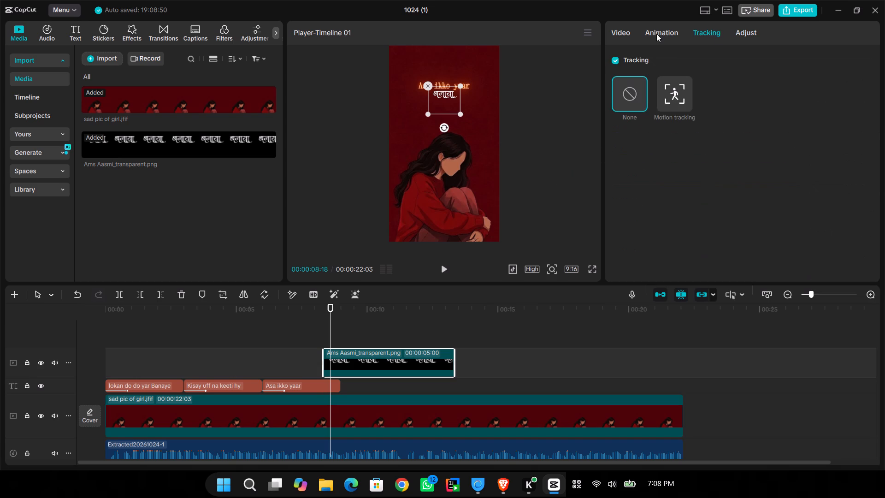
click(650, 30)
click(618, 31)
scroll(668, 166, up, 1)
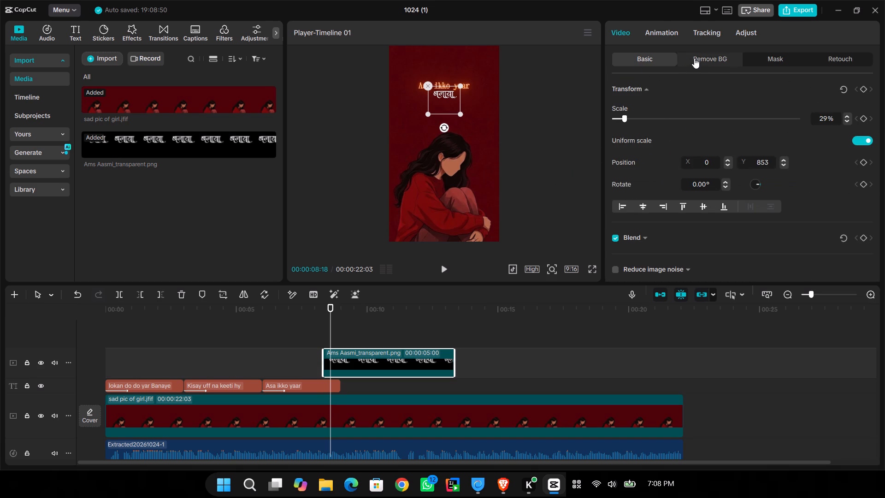
Apply the Fade In entrance animation with a 0.5 s duration to the "बनाया" image.
click(675, 26)
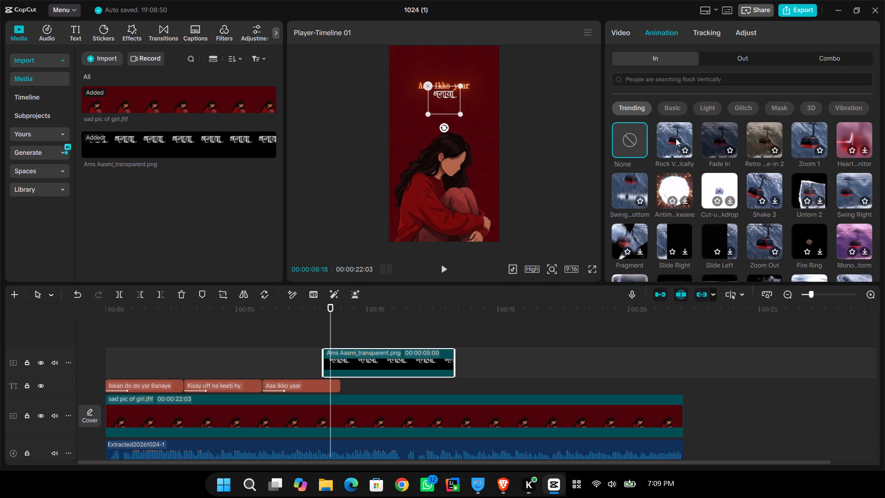
click(711, 137)
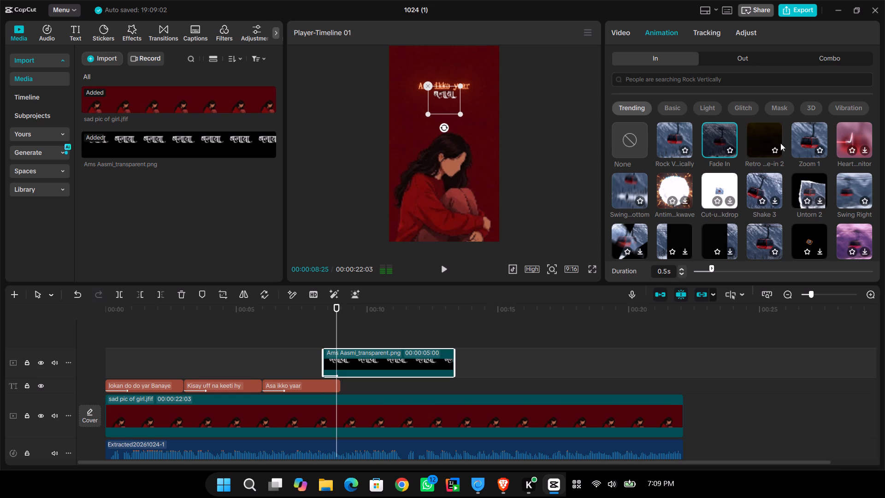
click(770, 136)
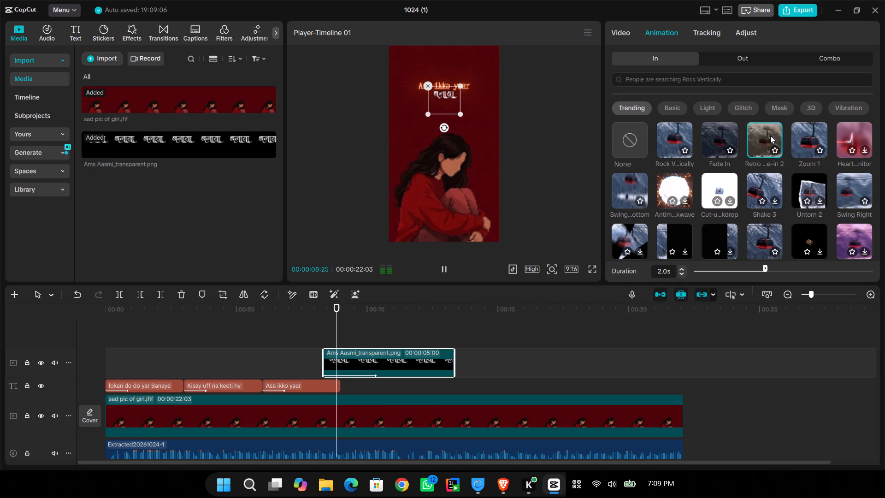
click(726, 131)
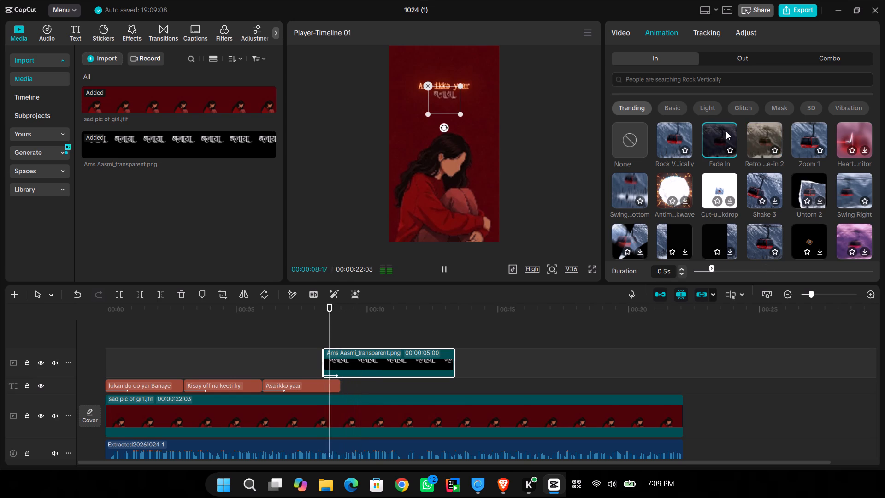
Play the "Asa ikko yaar" section in full screen to check when the "बनाया" image fades in.
click(280, 328)
drag(277, 330, 266, 336)
click(593, 270)
key(space)
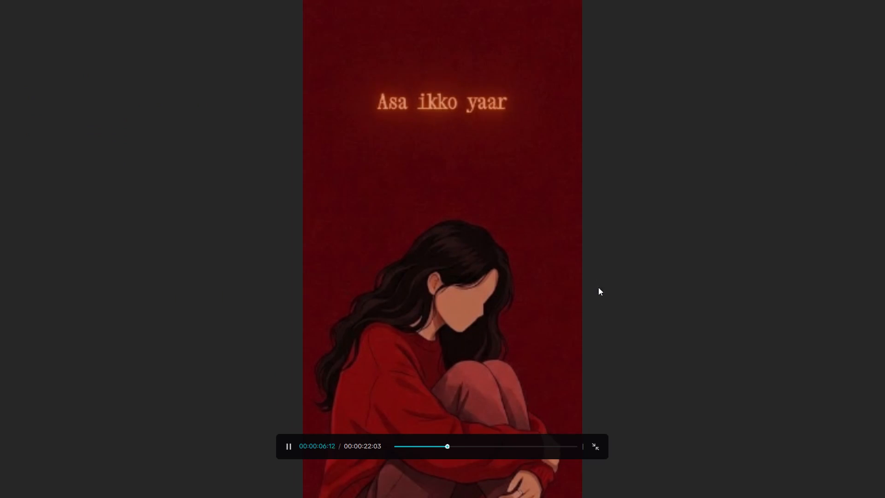
key(space)
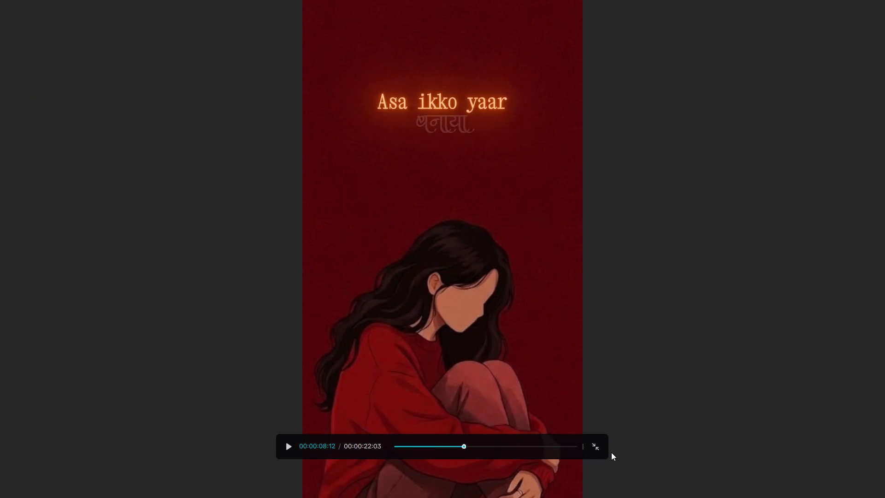
click(599, 451)
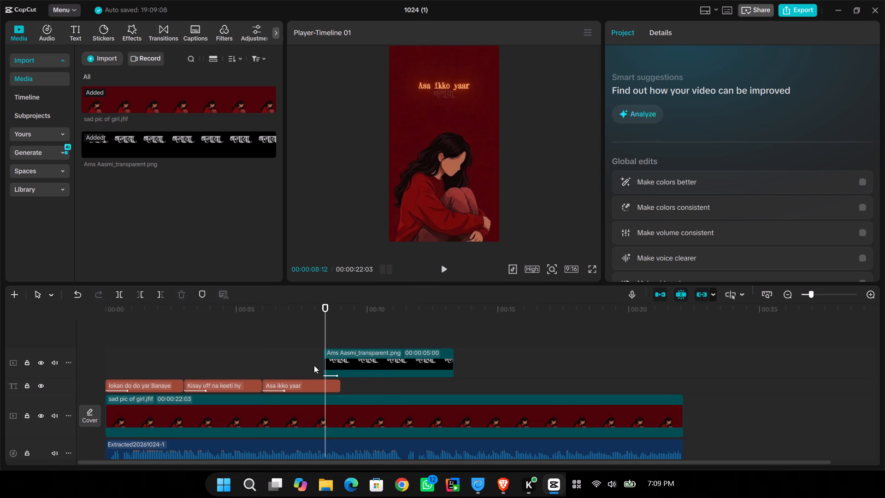
Move the "बनाया" image clip earlier on the timeline so it starts at 00:00:07:29.
click(314, 365)
drag(348, 367, 339, 368)
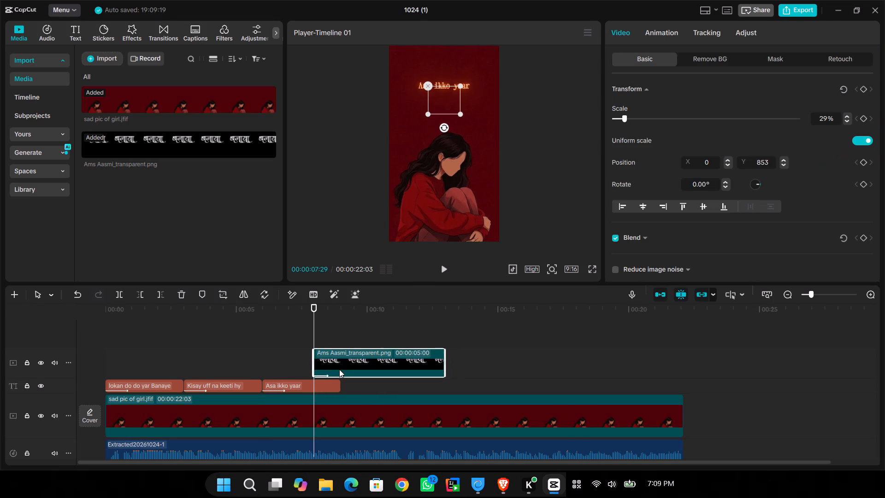
Play the video from the start in full screen to check the timing of the lyrics and the "बनाया" image.
click(270, 327)
drag(268, 327, 140, 329)
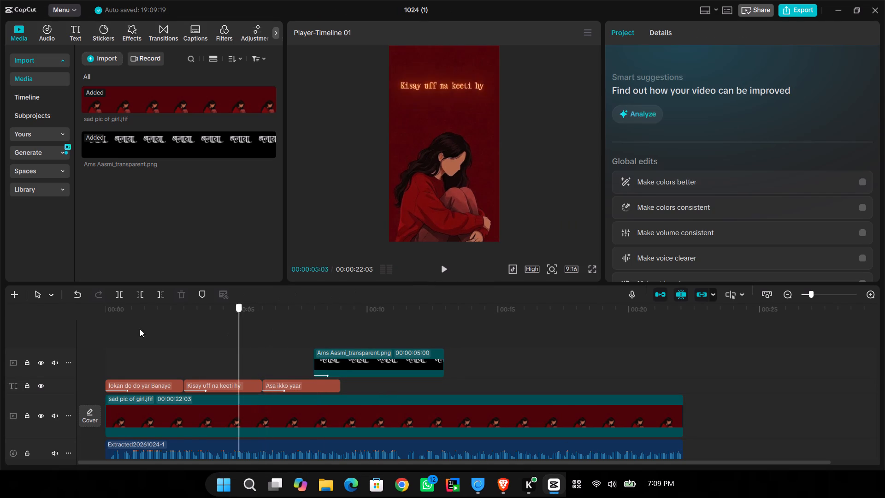
drag(140, 329, 85, 327)
click(589, 268)
key(space)
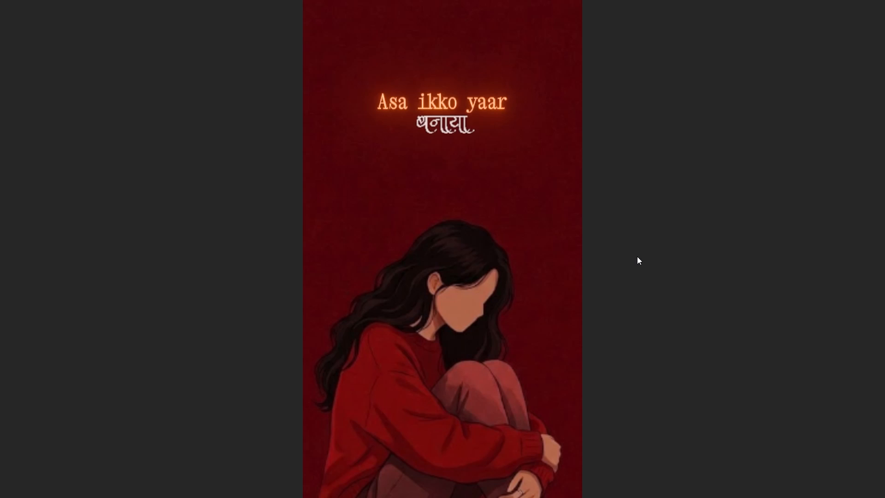
key(space)
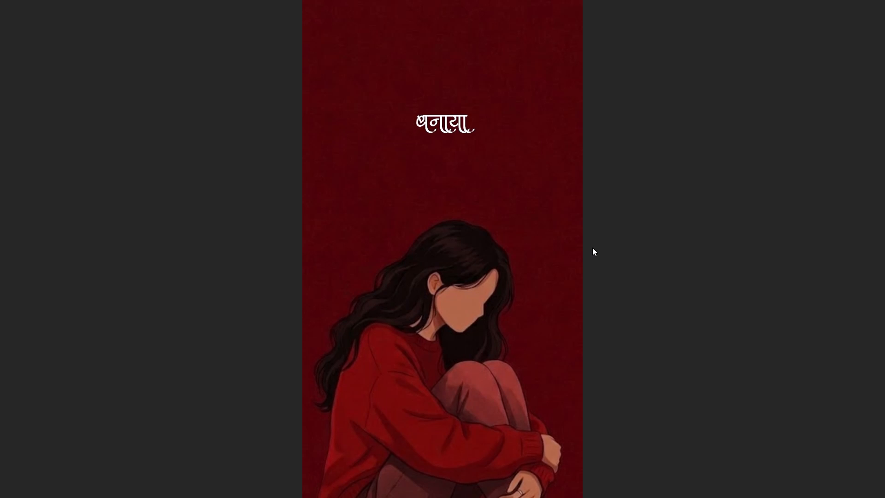
key(space)
key(space)
click(517, 271)
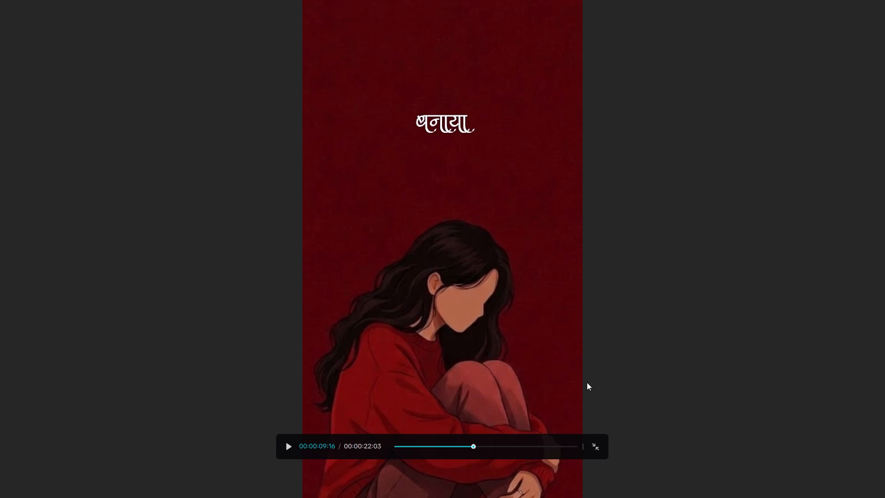
click(596, 448)
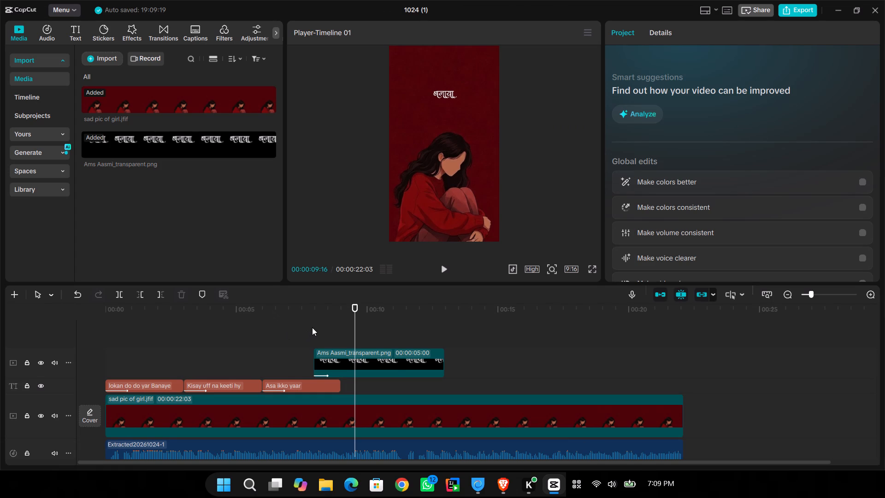
Split the "बनाया" image clip at 00:00:09:00, where the "Asa ikko yaar" text ends, and delete the part after it.
click(341, 334)
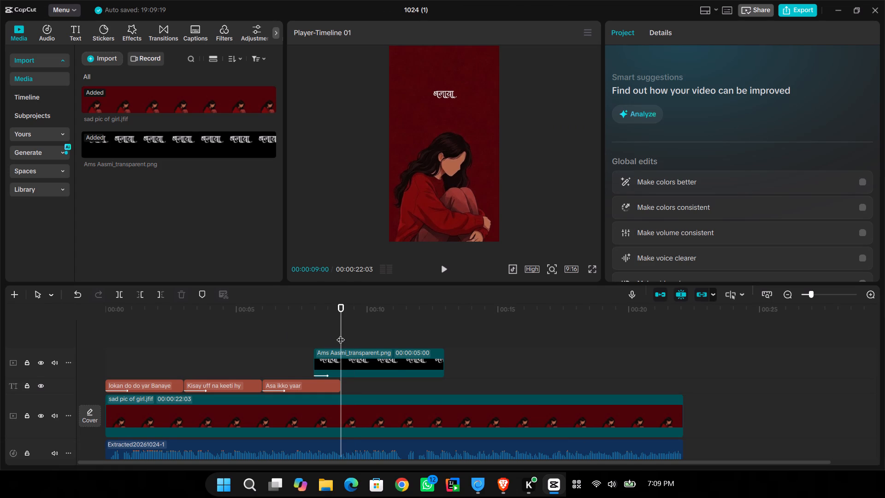
key(ctrl+c)
key(ctrl+z)
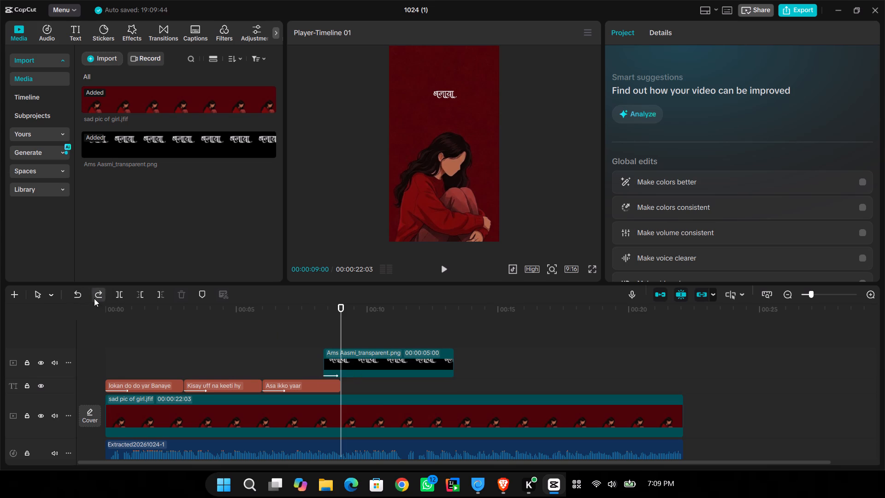
click(94, 296)
click(363, 368)
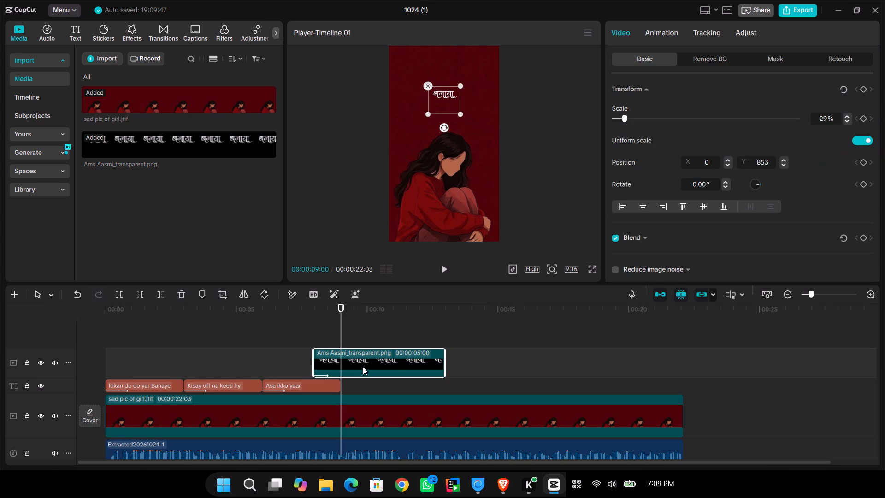
key(ctrl+b)
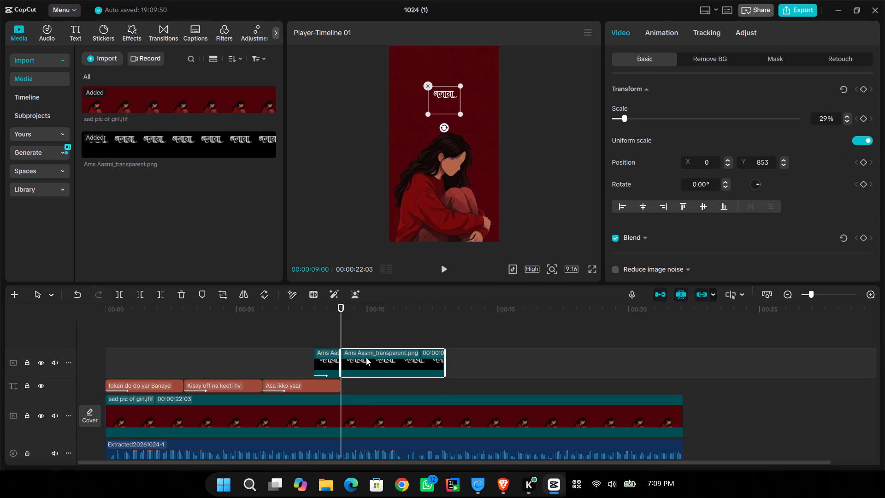
key(BackSpace)
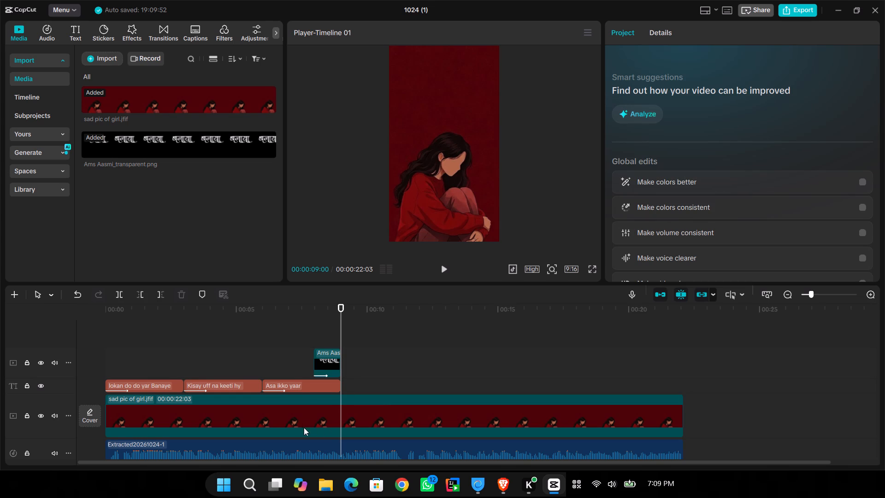
Duplicate the "Asa ikko yaar" text clip so that the copy starts at 00:00:09:00.
click(301, 389)
key(ctrl+c)
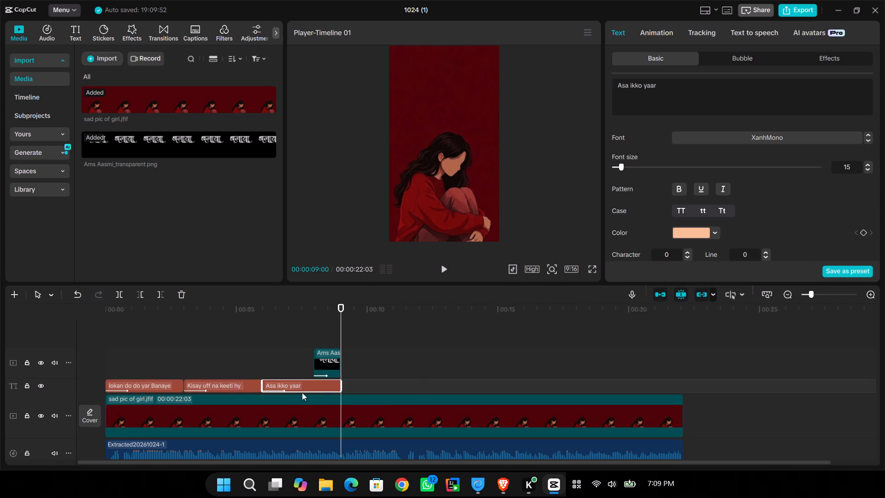
key(ctrl+v)
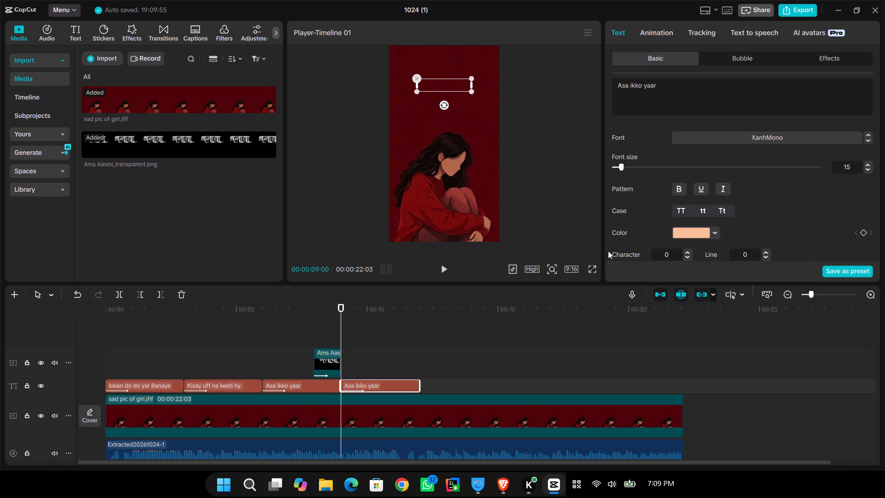
Replace the duplicated clip's text with "ty rola pay Gaya," copied from the damnlyrics page in Brave.
click(503, 485)
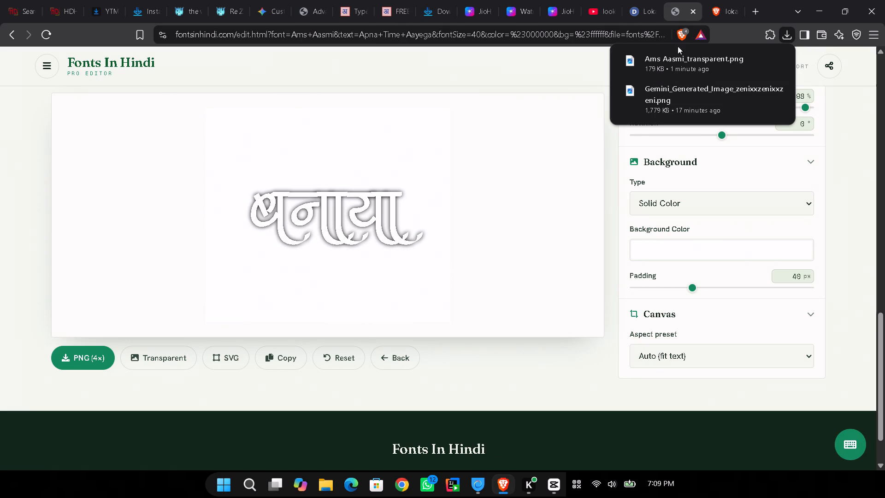
click(629, 5)
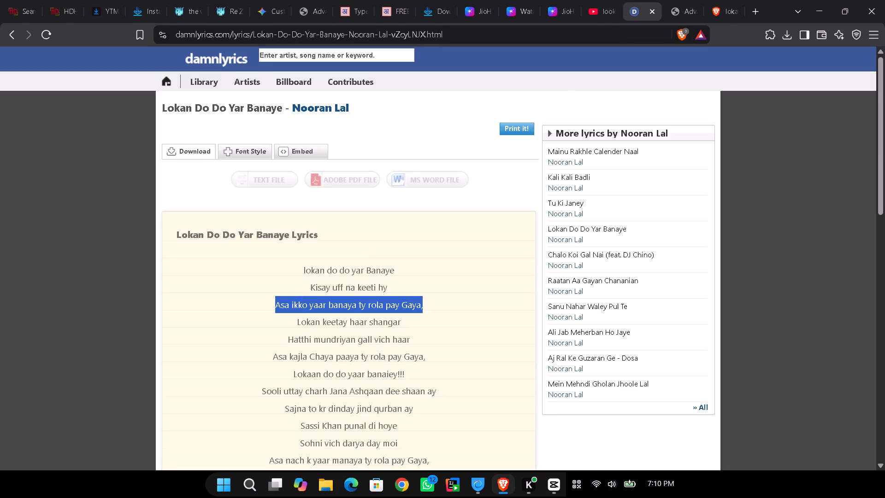
drag(356, 305, 435, 308)
click(430, 307)
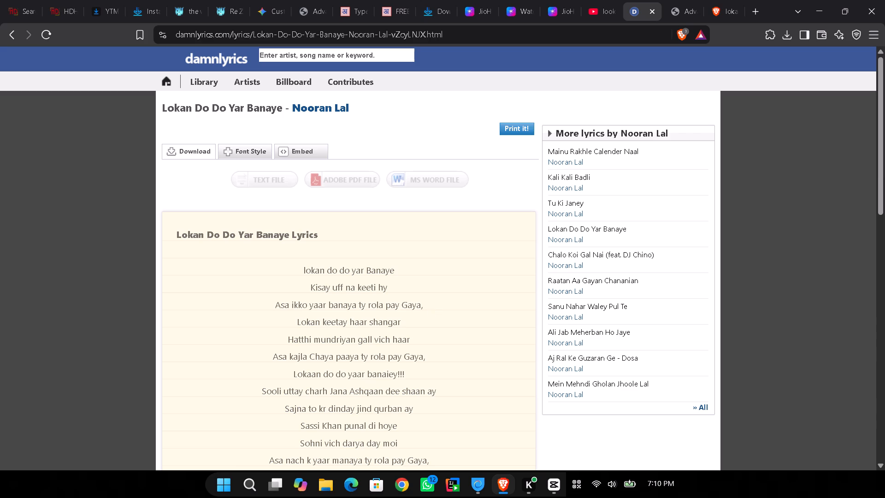
drag(355, 306, 456, 310)
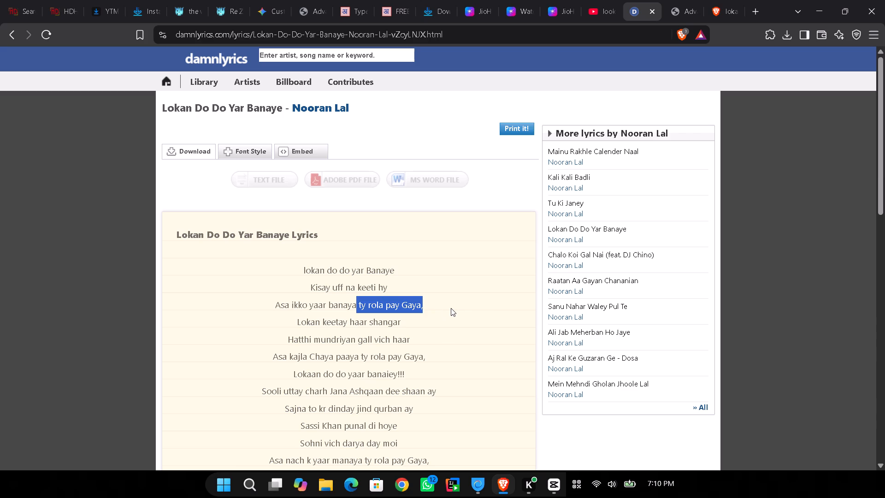
key(ctrl+c)
click(551, 478)
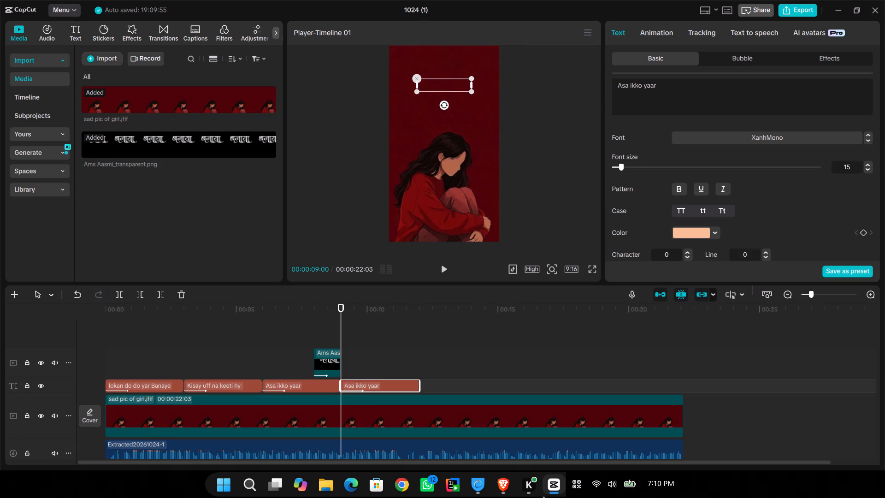
double_click(661, 89)
click(661, 89)
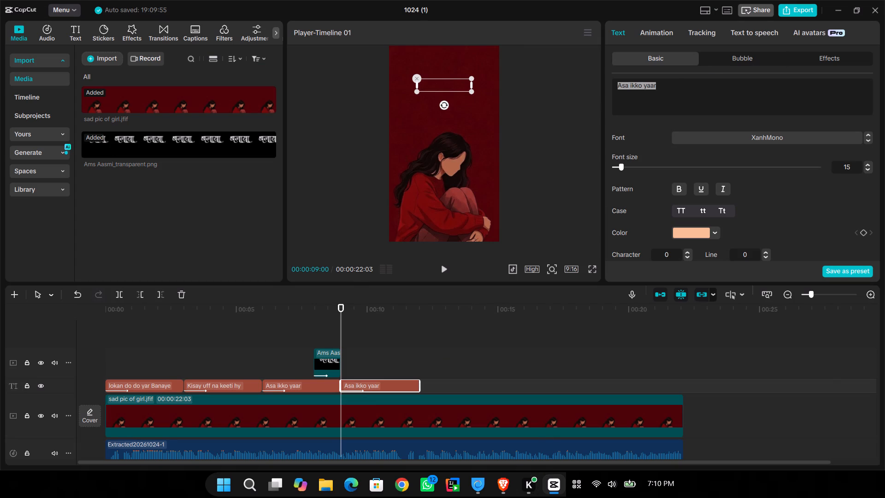
key(ctrl+v)
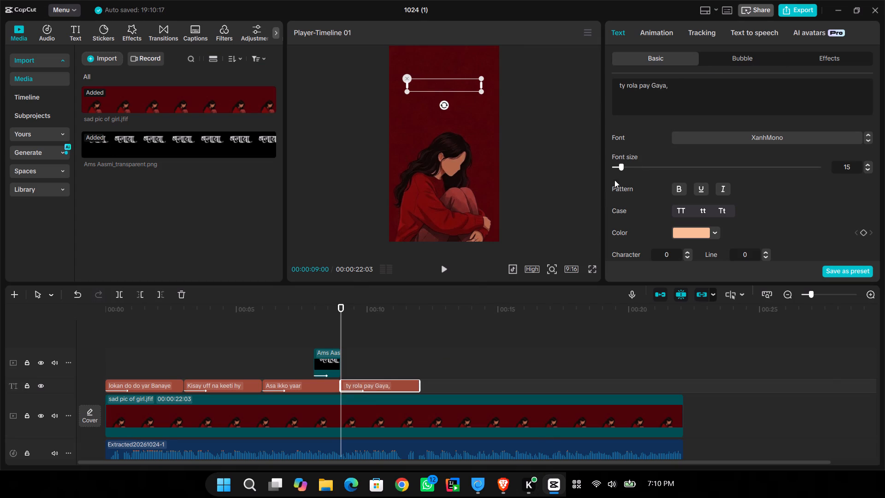
Apply title case to the "ty rola pay Gaya,", "Asa ikko yaar" and "Kisay uff na keeti hy" text clips.
double_click(366, 332)
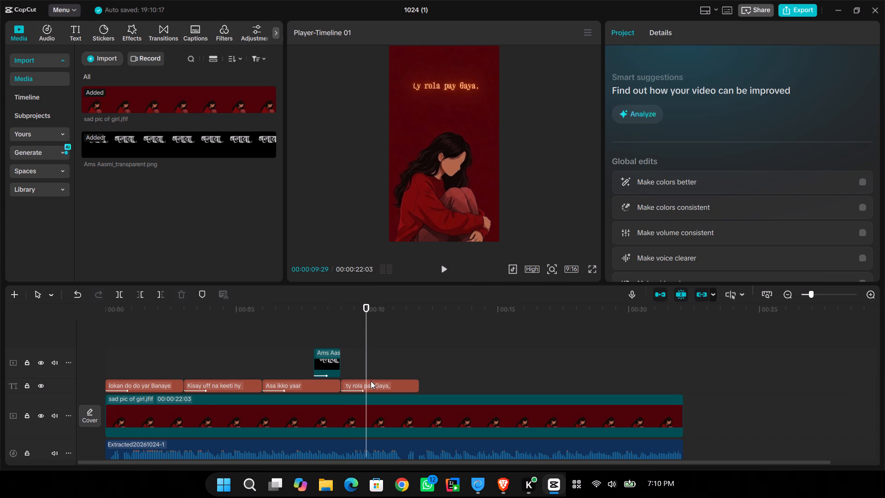
click(371, 381)
click(725, 210)
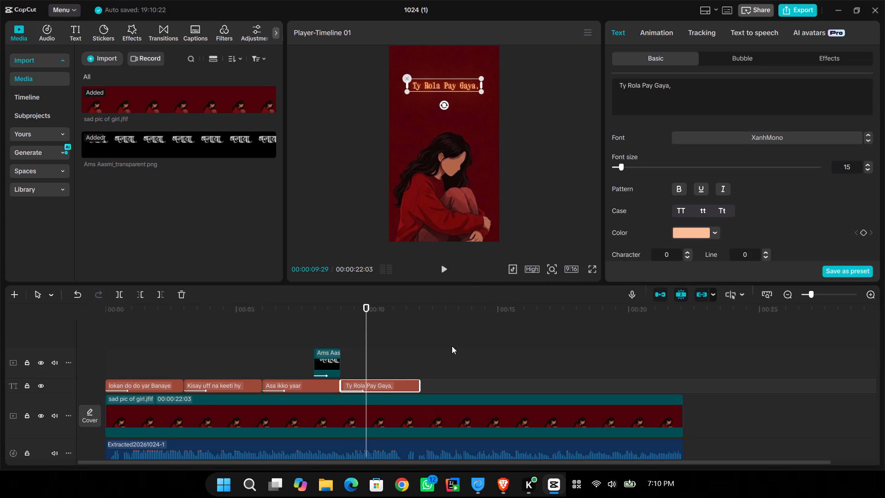
click(129, 339)
click(203, 341)
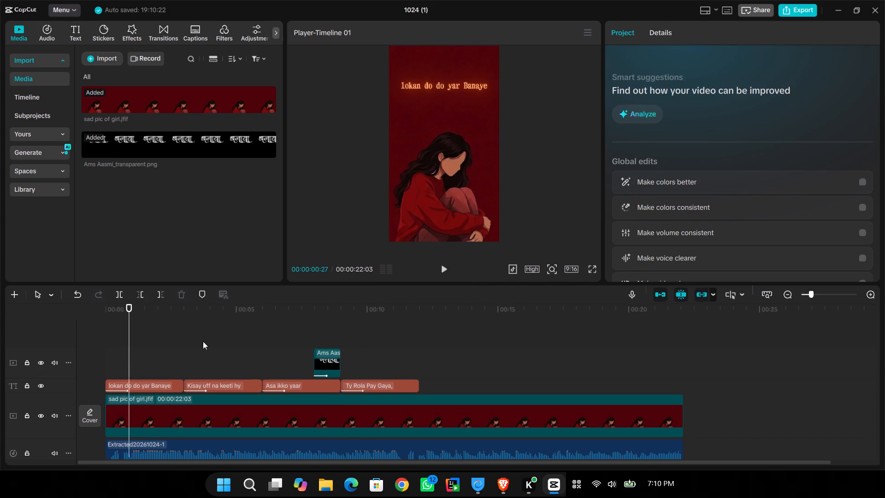
click(279, 344)
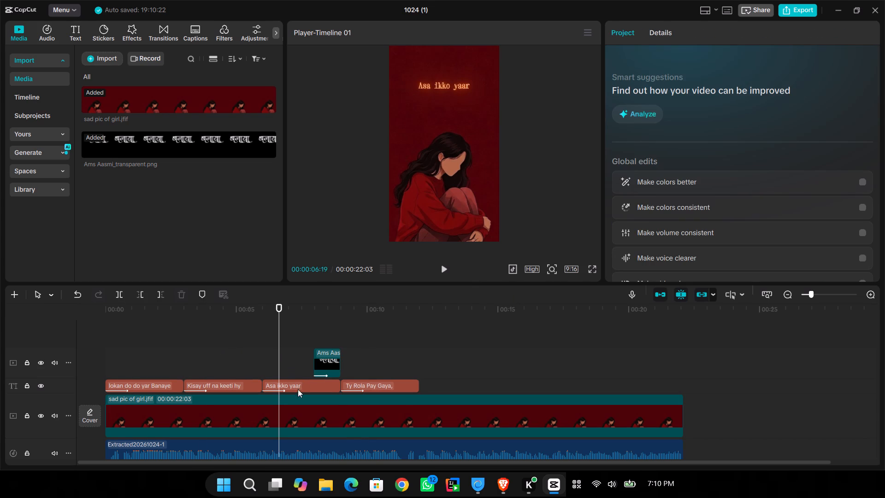
click(296, 382)
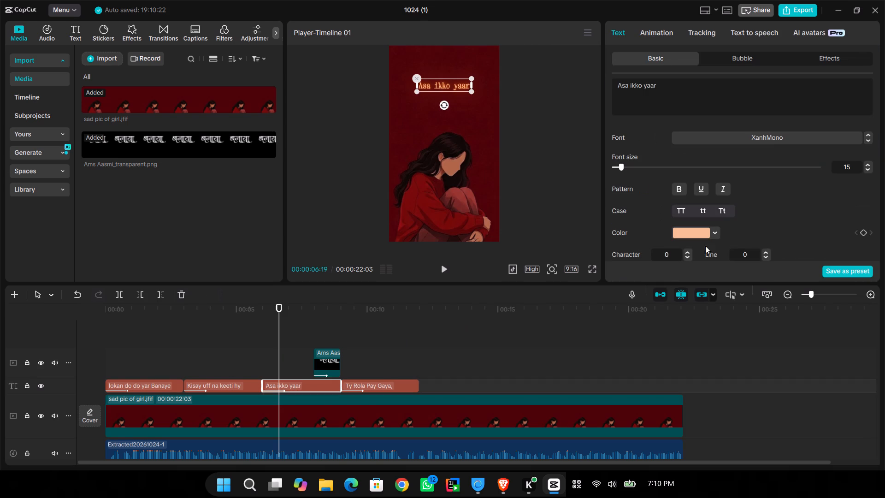
click(728, 210)
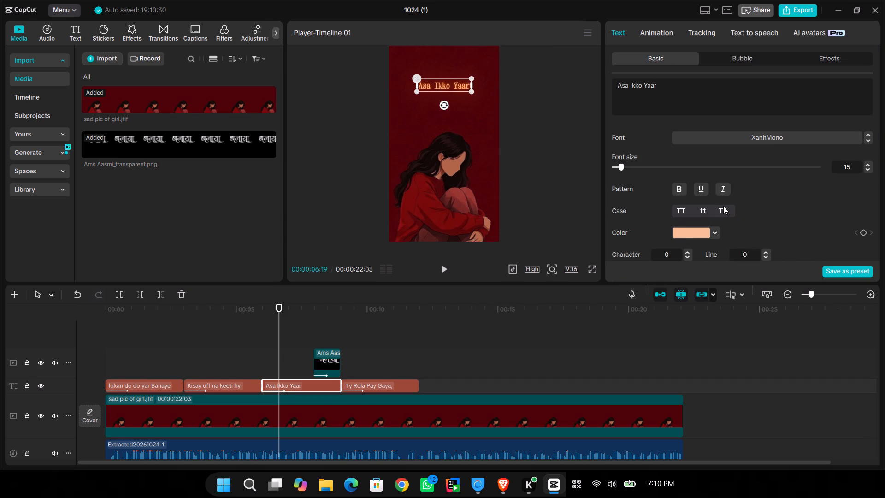
click(723, 206)
click(720, 208)
click(223, 355)
click(223, 383)
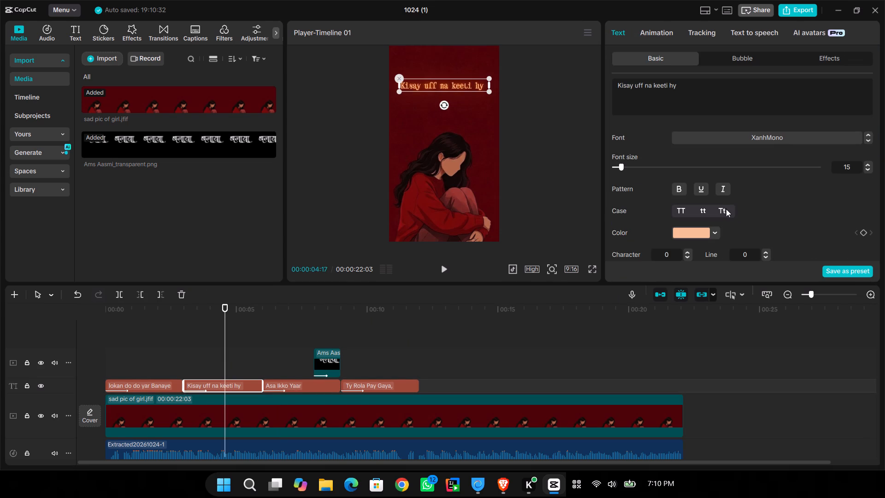
click(726, 208)
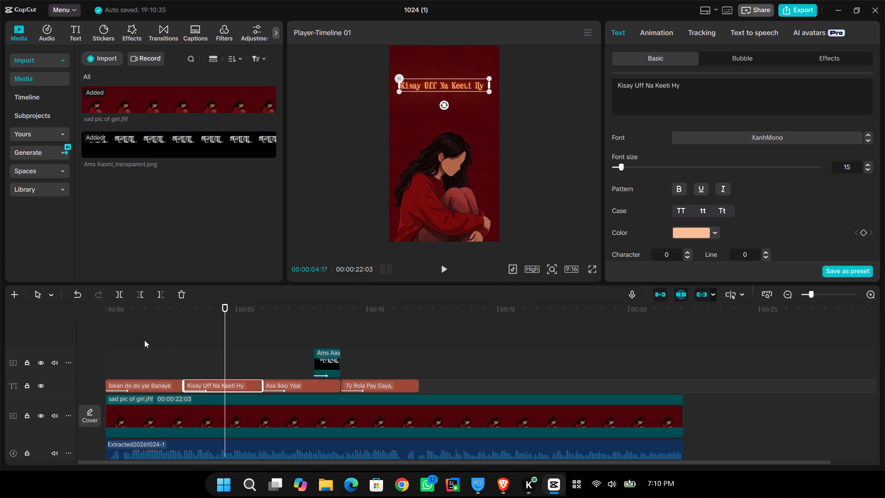
Scrub through the first two lyric lines to compare their capitalization, ending at the start of the video.
click(144, 340)
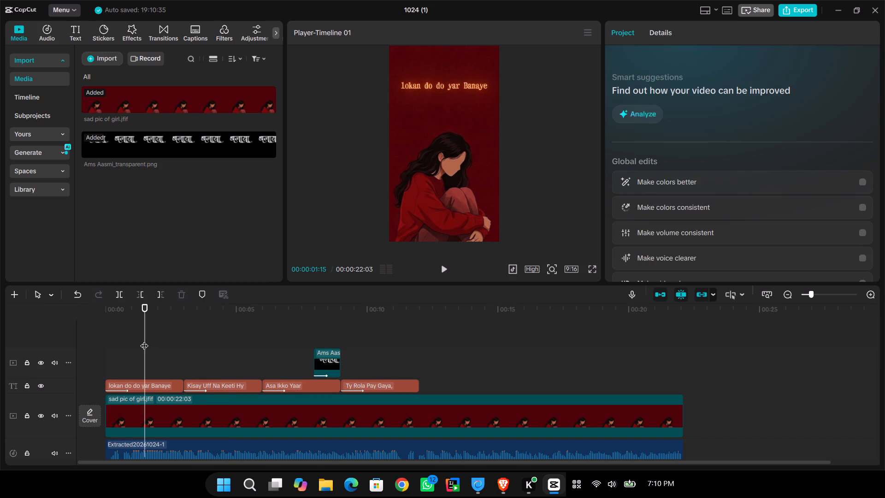
click(215, 336)
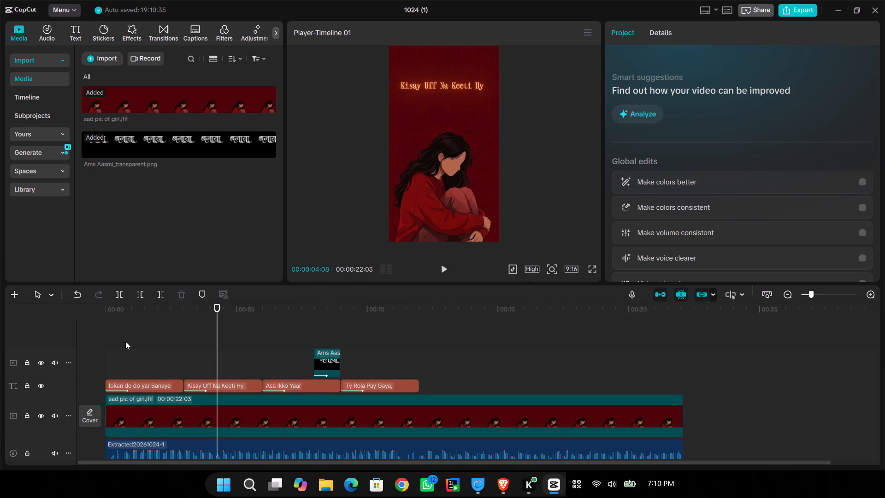
click(125, 341)
click(184, 338)
drag(185, 347, 183, 350)
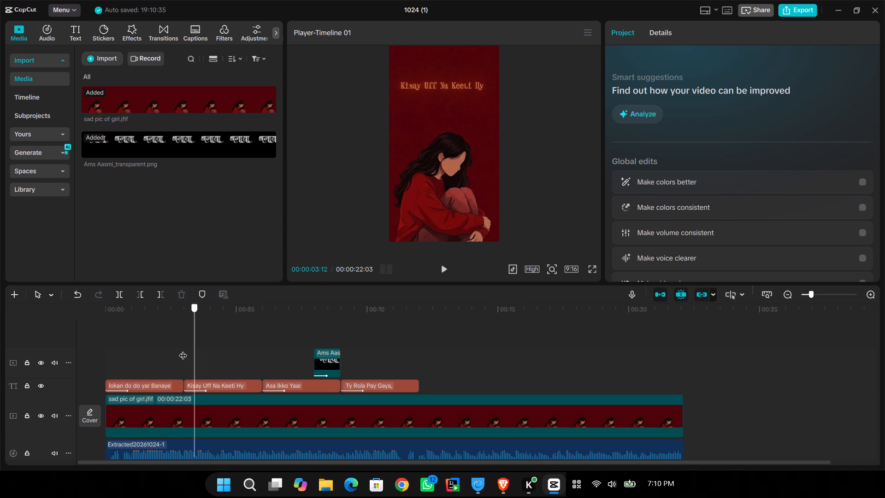
drag(183, 350, 101, 363)
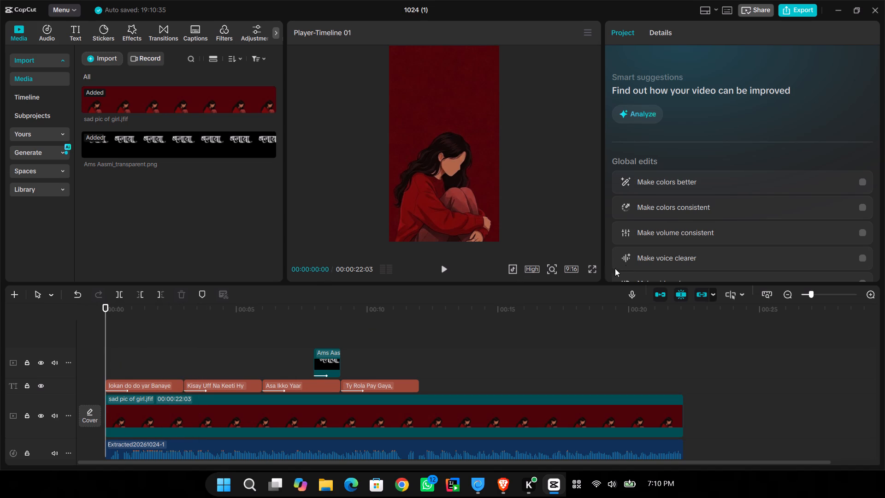
Play the "Ty Rola Pay Gaya," section to find where the line ends and trim its text clip to end at 00:00:11:12.
click(376, 354)
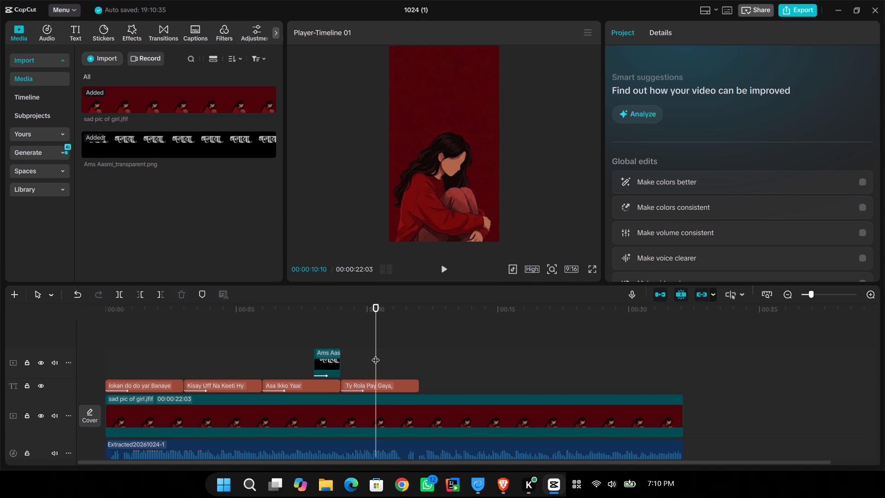
key(space)
key(space)
click(390, 359)
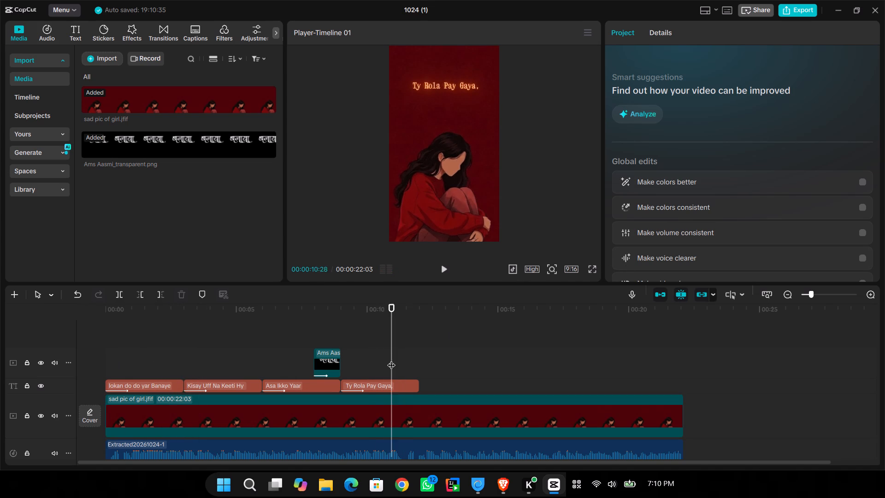
key(space)
key(space)
click(410, 389)
drag(421, 386, 408, 385)
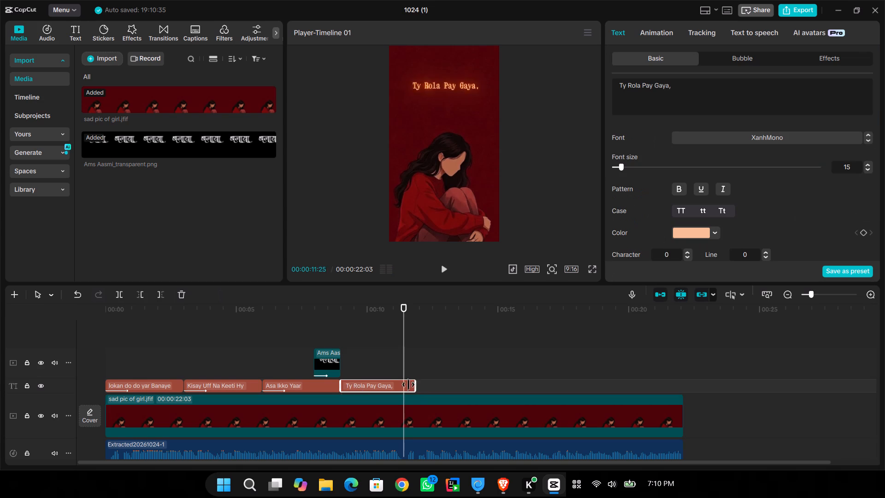
drag(408, 385, 404, 385)
Play the song onward from the end of the "Ty Rola Pay Gaya," clip to hear the following lyrics.
key(space)
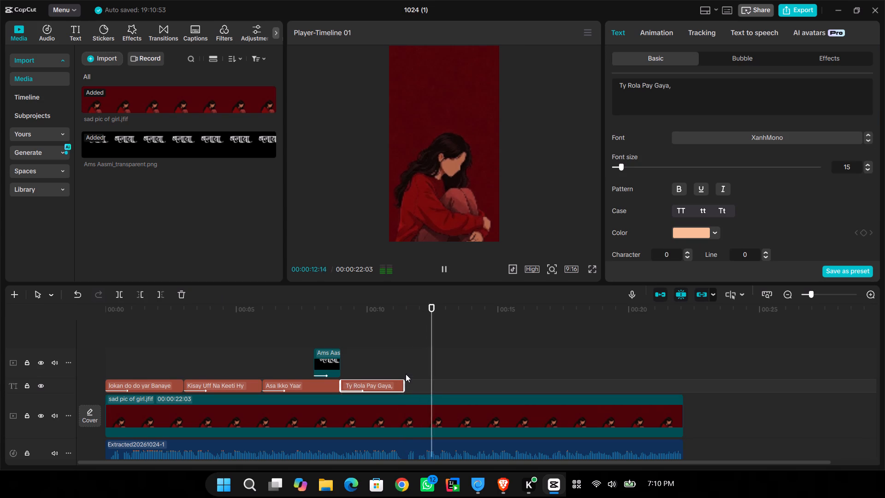
click(403, 368)
key(space)
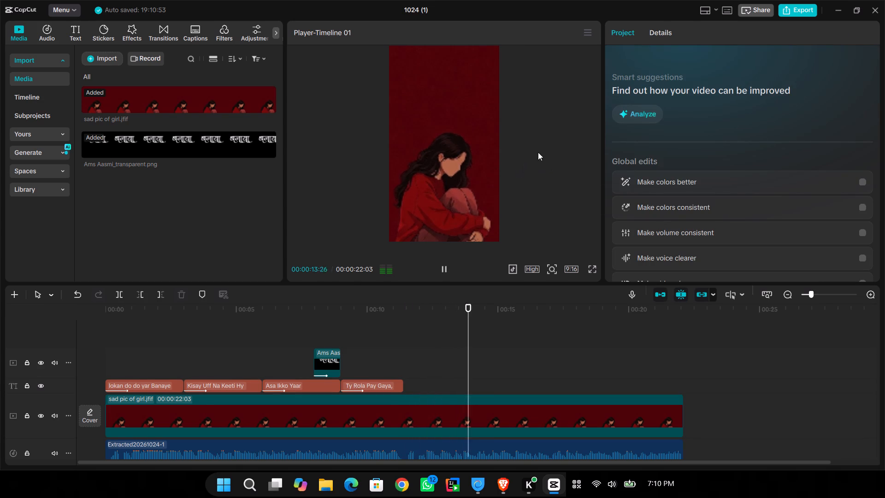
click(402, 352)
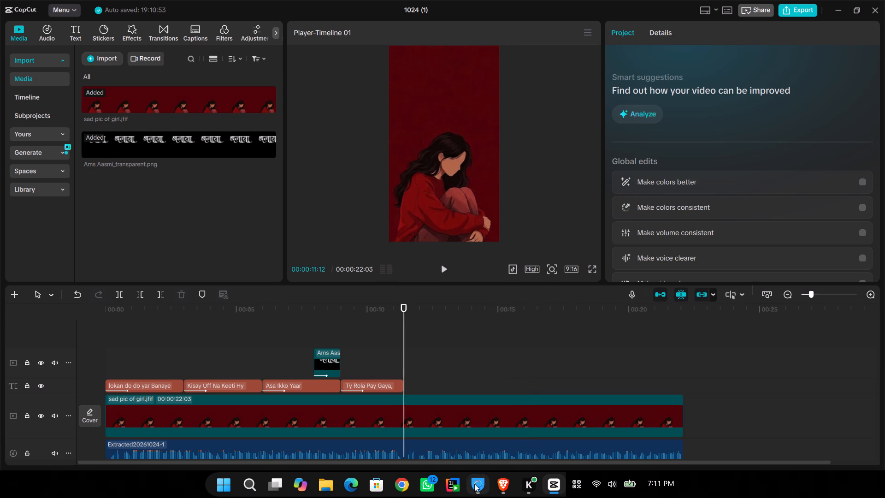
Switch to the browser and read through the DamnLyrics page for the words sung after "ty rola pay Gaya,".
click(502, 481)
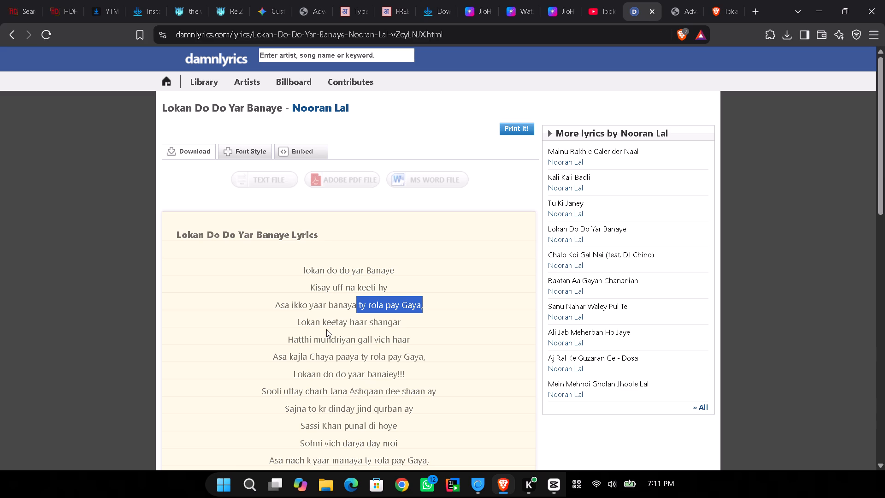
scroll(324, 332, down, 2)
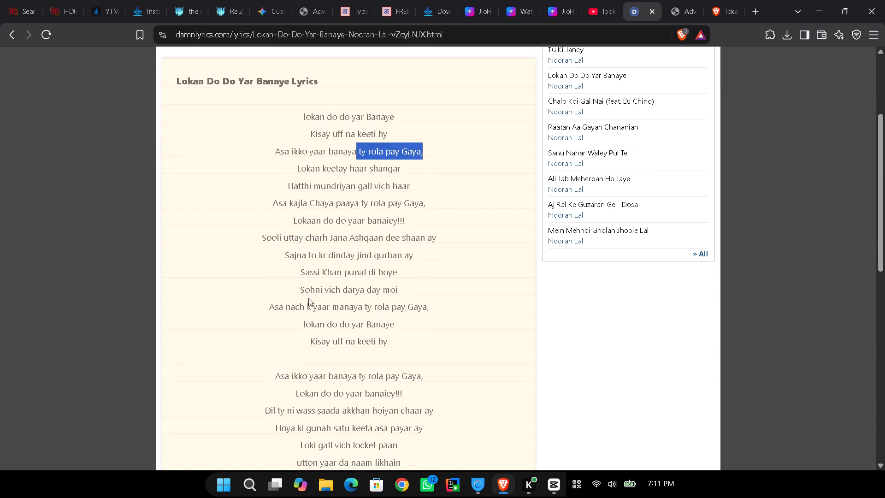
scroll(314, 321, down, 4)
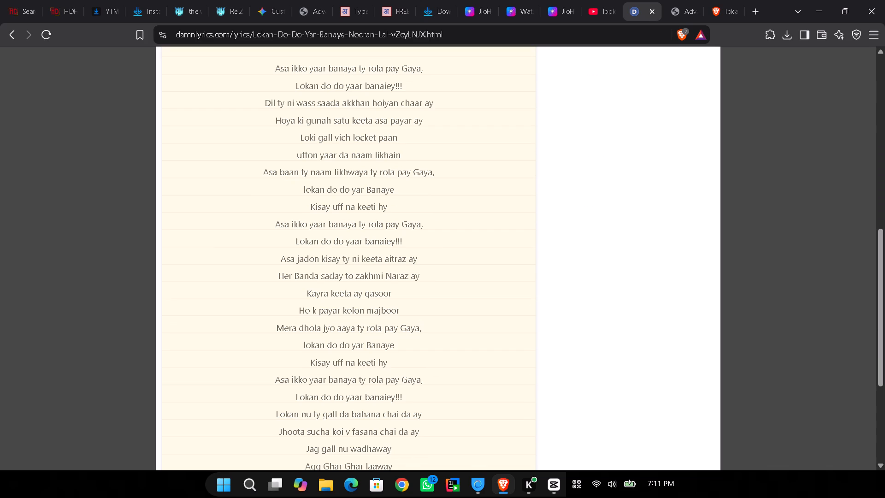
scroll(318, 327, up, 1)
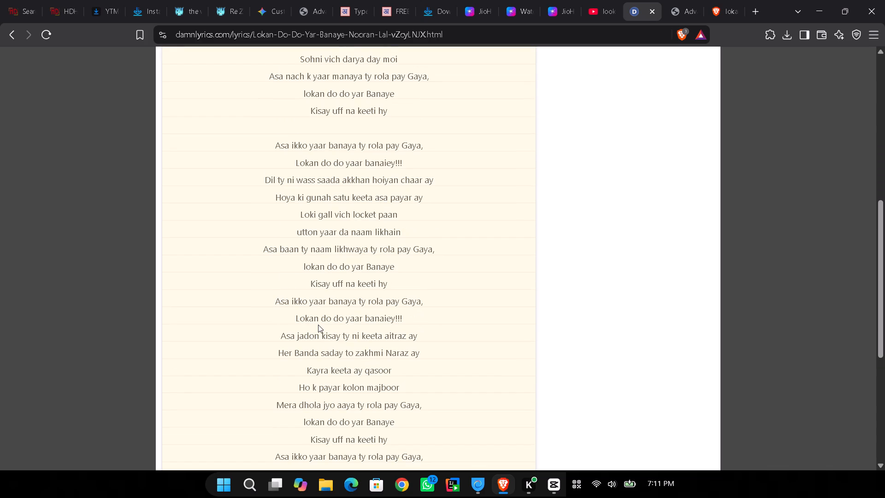
scroll(318, 325, down, 4)
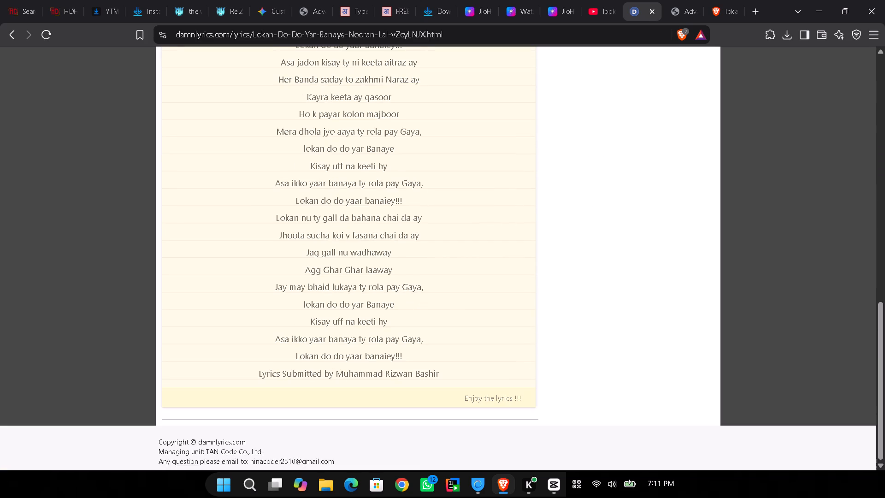
scroll(318, 324, up, 2)
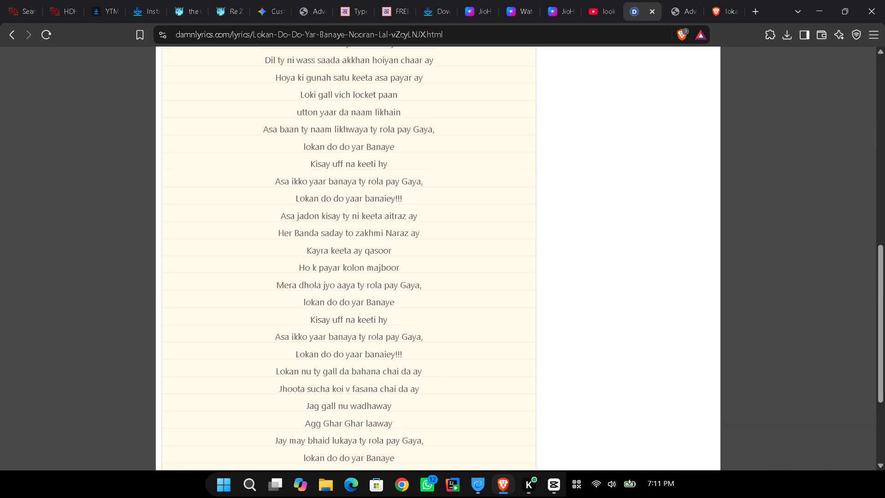
scroll(318, 324, up, 2)
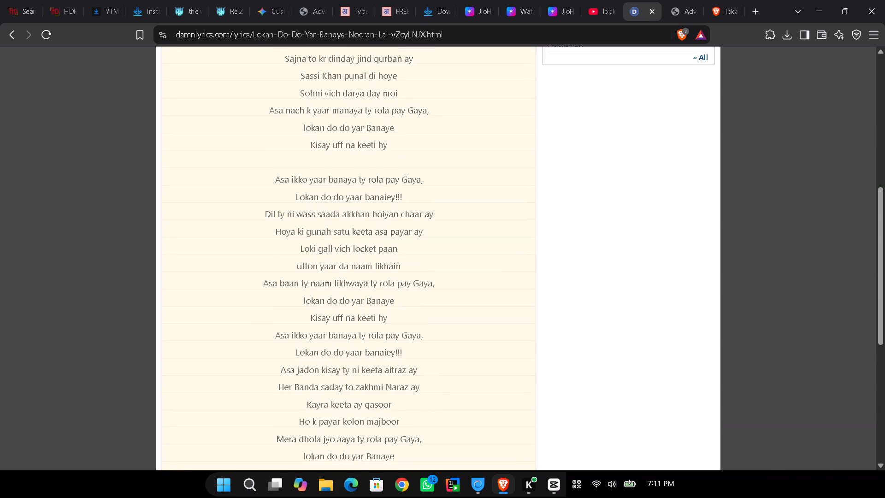
scroll(318, 324, up, 3)
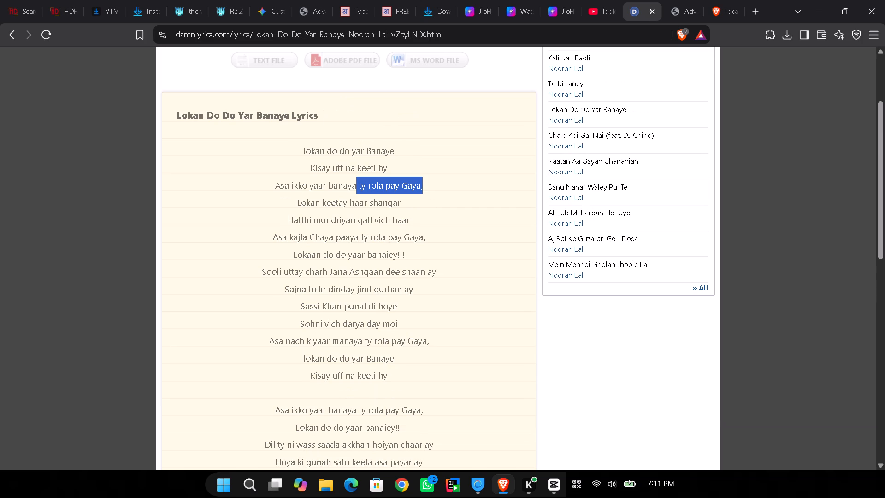
Return to the lyrics search results and open the Genius romanized lyrics of "Lokaan Do Do Yaar Banaye" at the chorus.
click(13, 39)
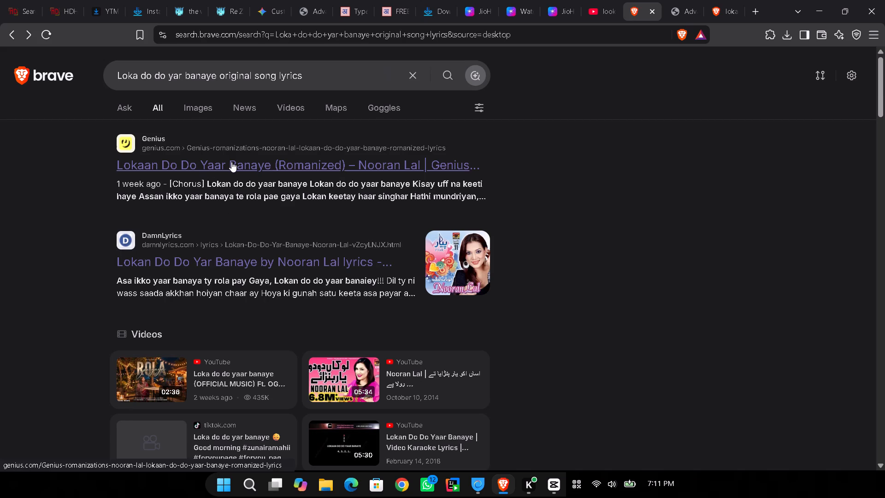
click(231, 162)
scroll(255, 281, down, 2)
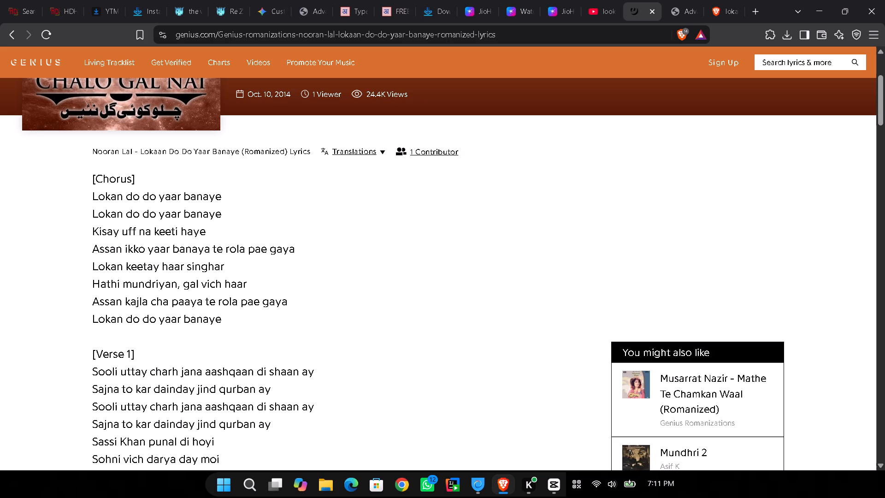
Switch to CapCut and play the song past the "Ty Rola Pay Gaya," clip to 00:00:13:26 to hear the next words.
click(552, 484)
key(space)
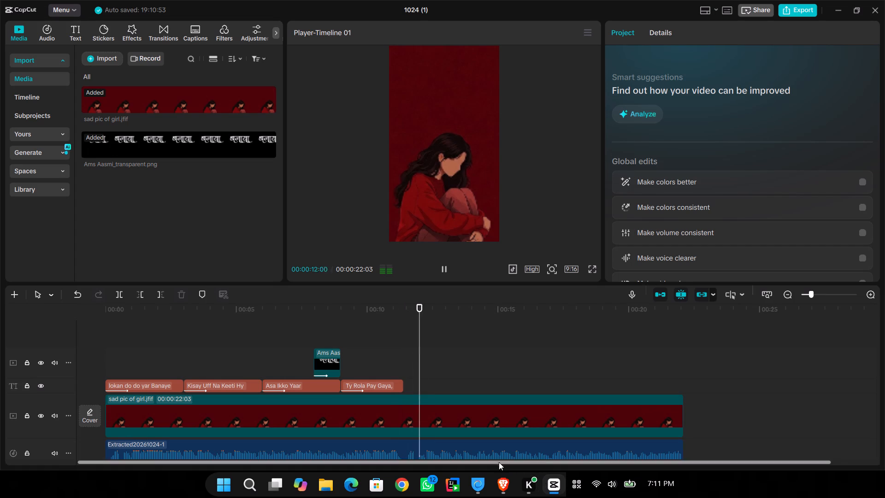
key(space)
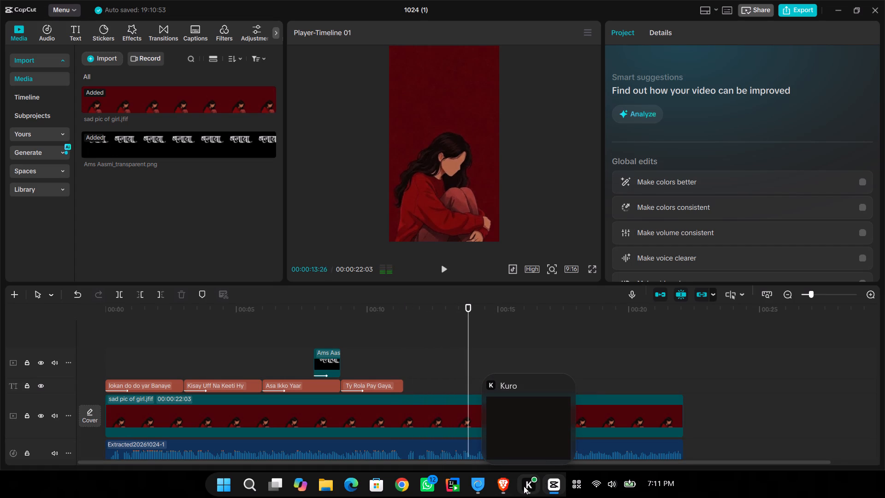
Switch to the browser and read all verses and choruses on the Genius page, looking for the words just heard.
click(494, 479)
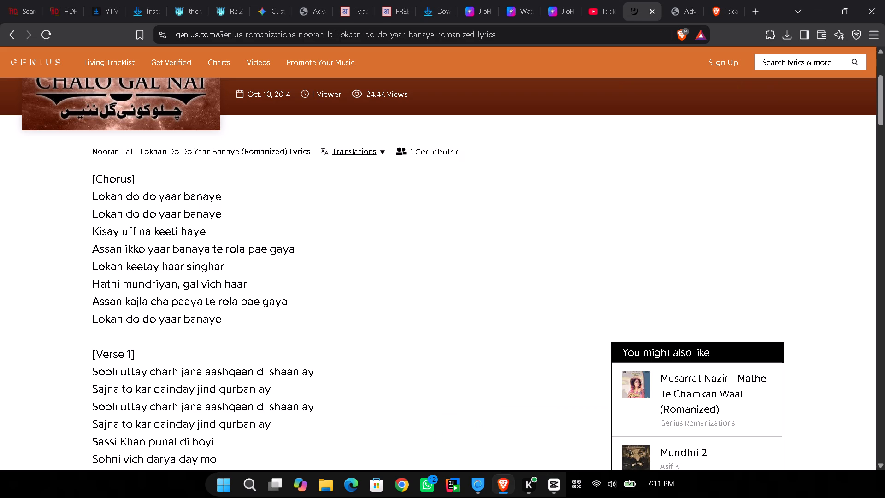
scroll(198, 358, down, 2)
scroll(171, 275, up, 1)
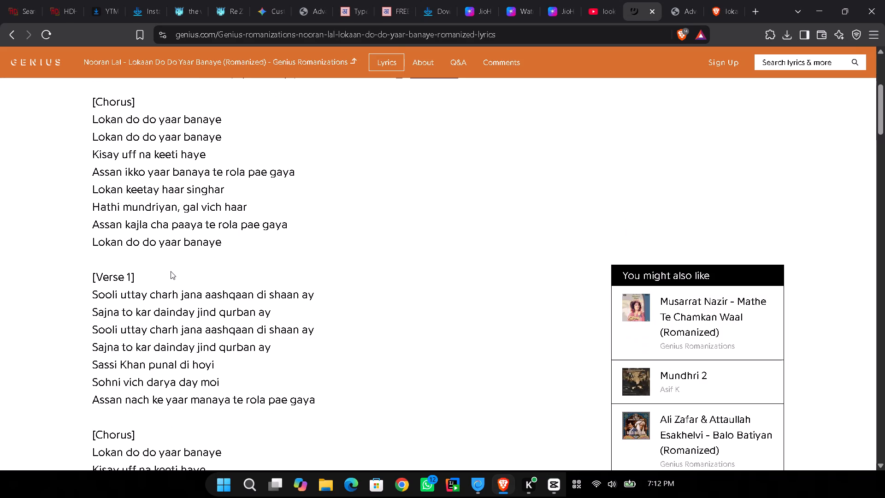
scroll(170, 272, down, 2)
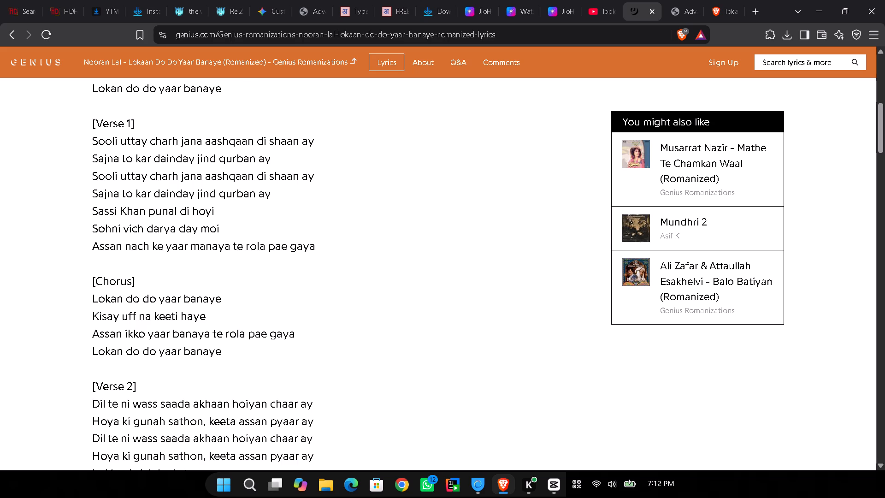
scroll(150, 233, down, 1)
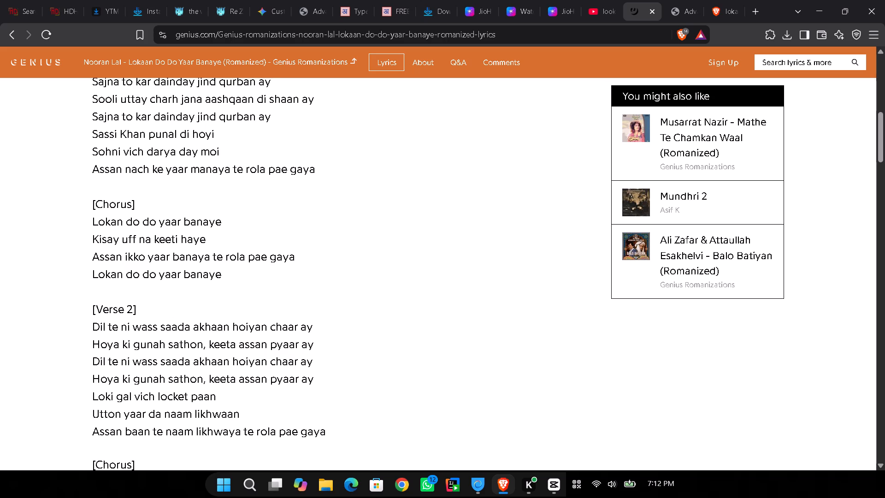
scroll(105, 323, down, 2)
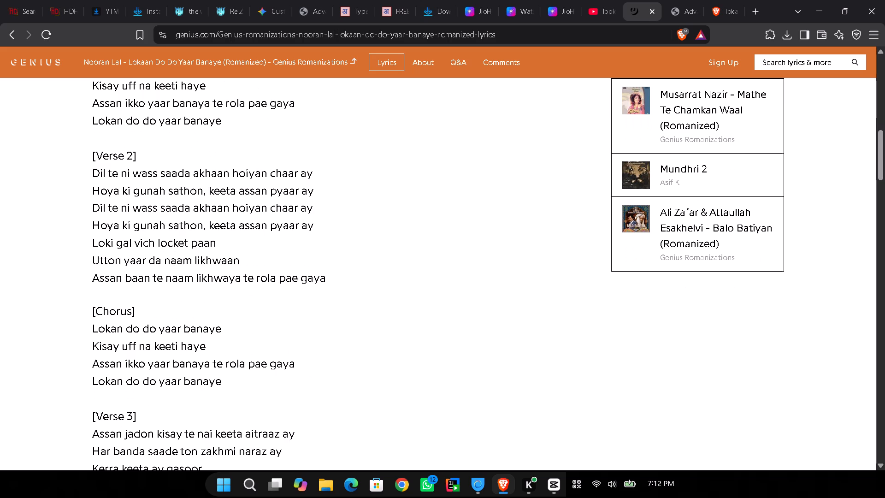
scroll(105, 323, down, 2)
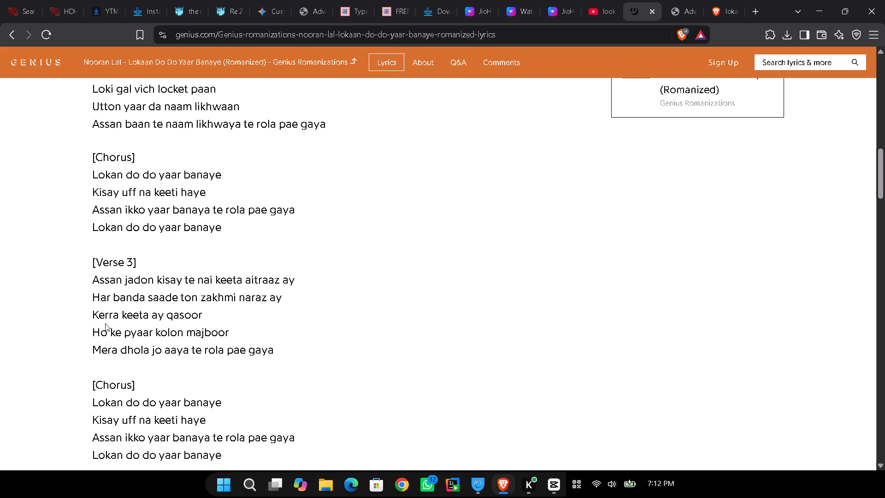
scroll(105, 323, down, 2)
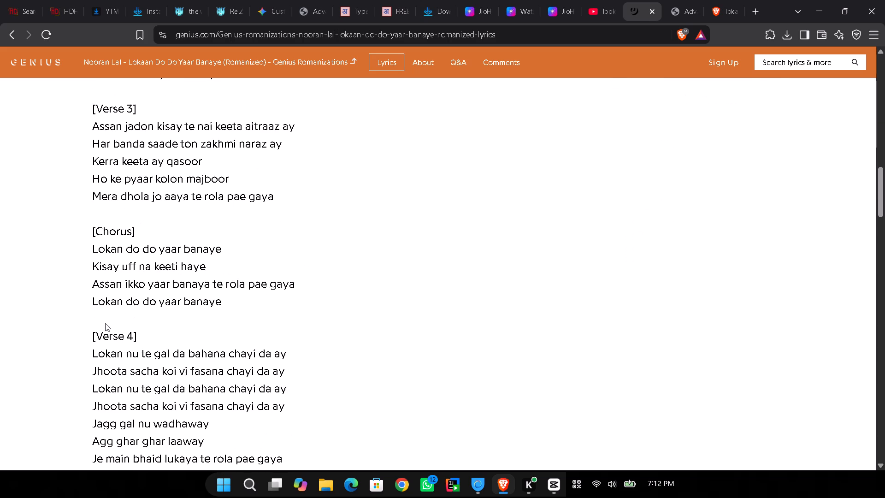
scroll(105, 323, down, 1)
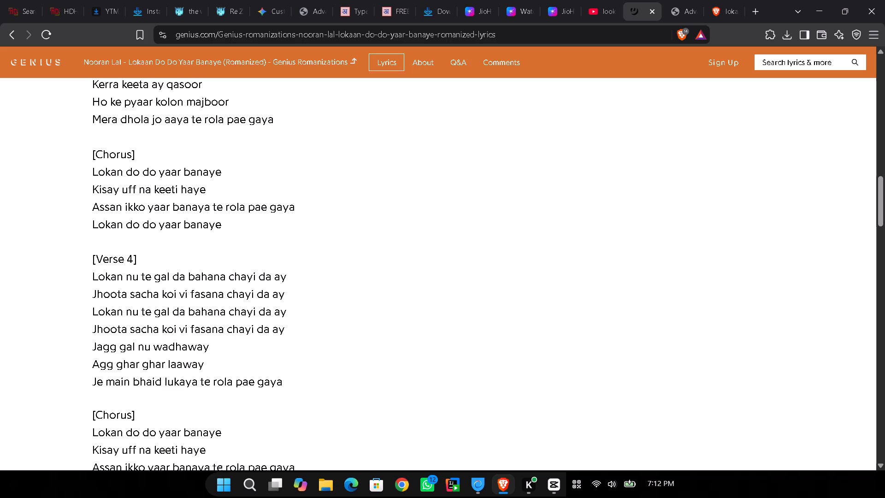
scroll(153, 302, down, 2)
scroll(150, 310, up, 1)
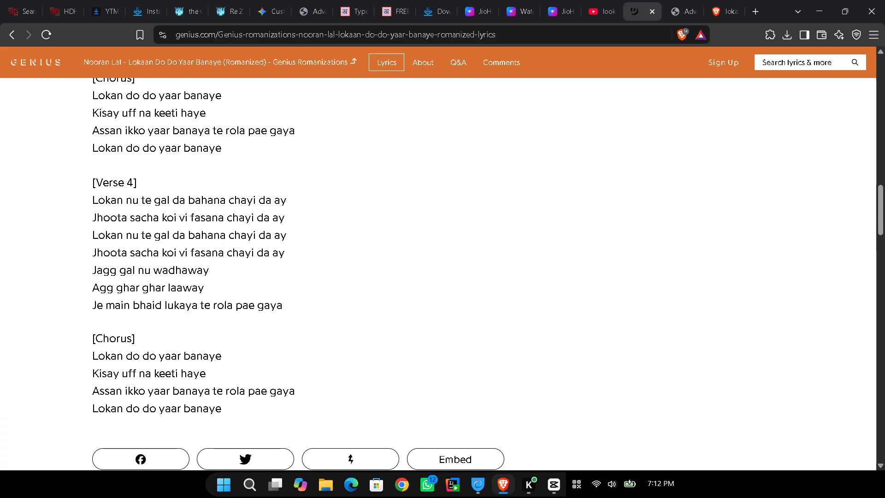
scroll(155, 297, up, 1)
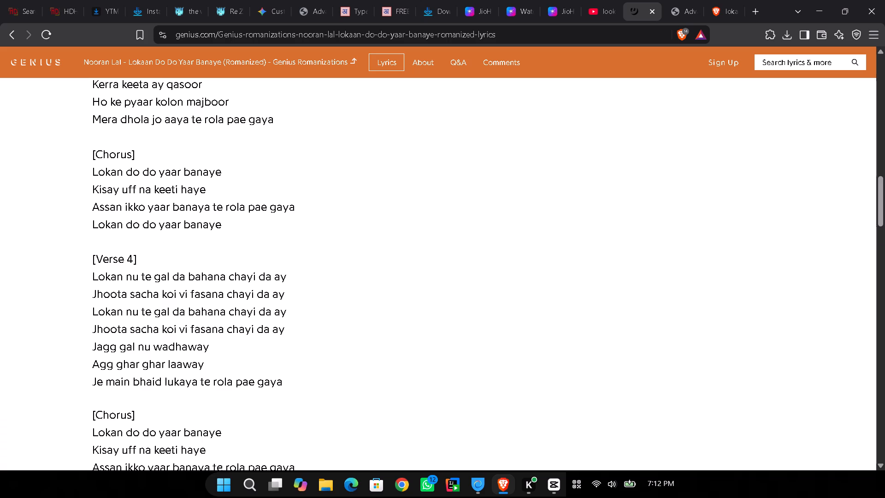
scroll(122, 303, up, 1)
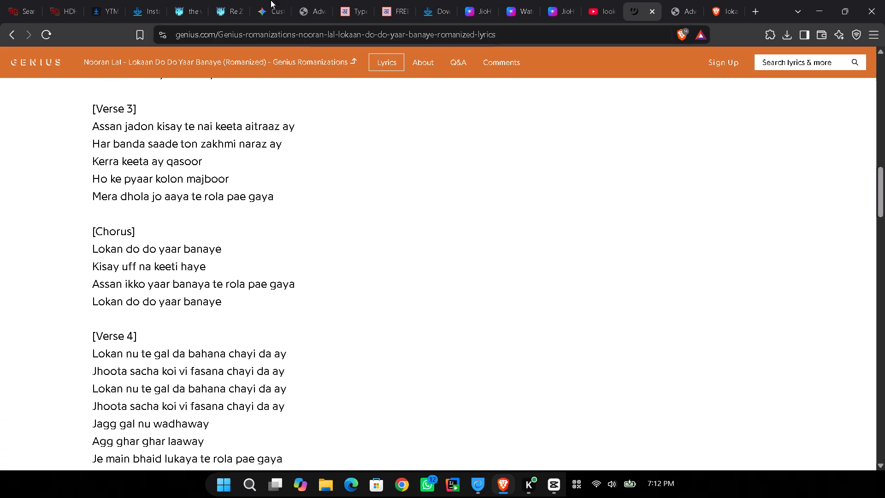
scroll(163, 138, up, 1)
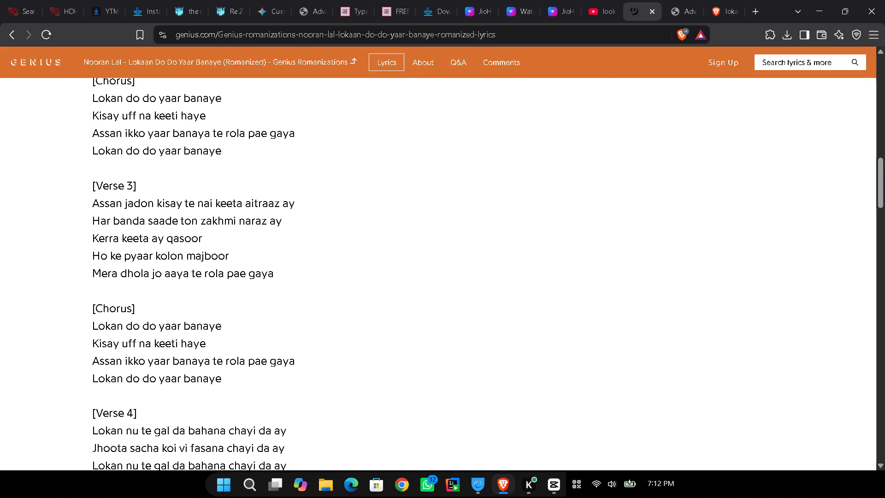
scroll(139, 194, up, 1)
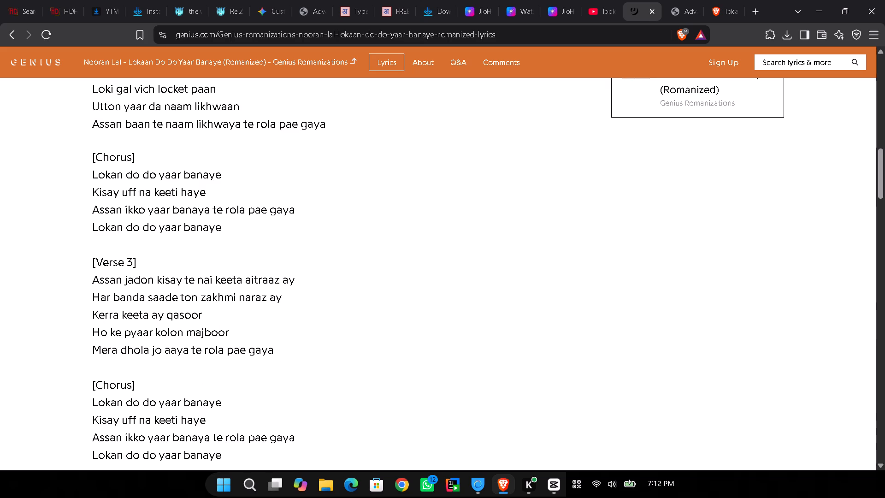
scroll(135, 189, up, 2)
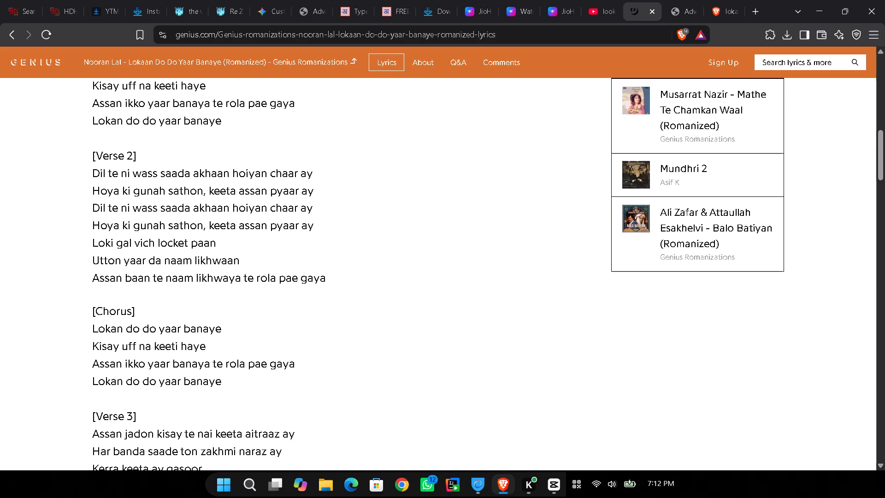
scroll(147, 207, up, 1)
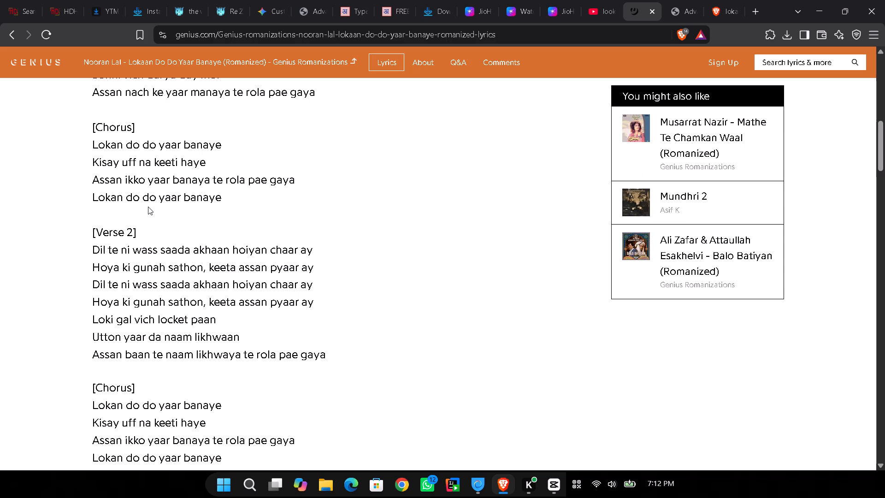
scroll(148, 207, up, 5)
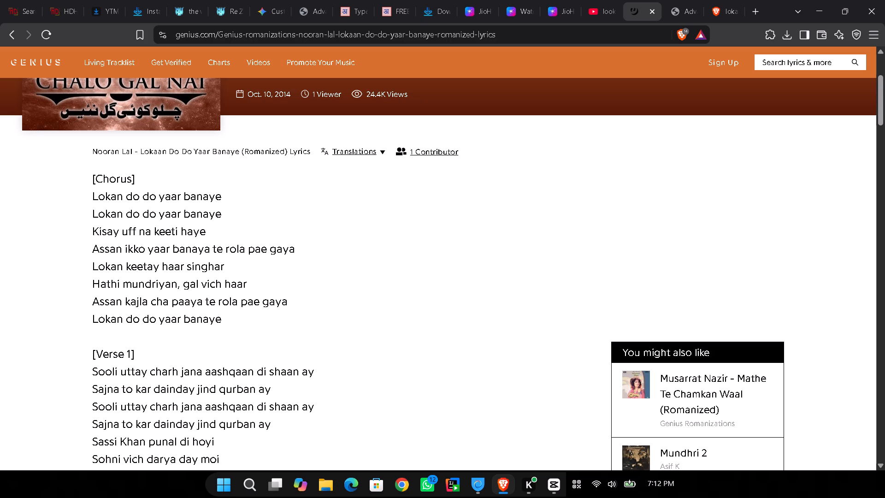
Switch to CapCut and replay the song from the end of the "Ty Rola Pay Gaya," clip to 00:00:16:29.
click(555, 489)
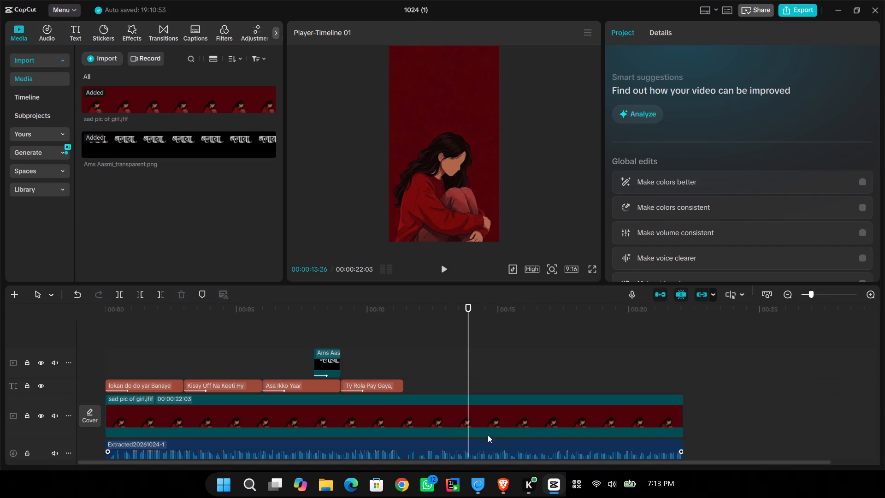
click(402, 373)
key(space)
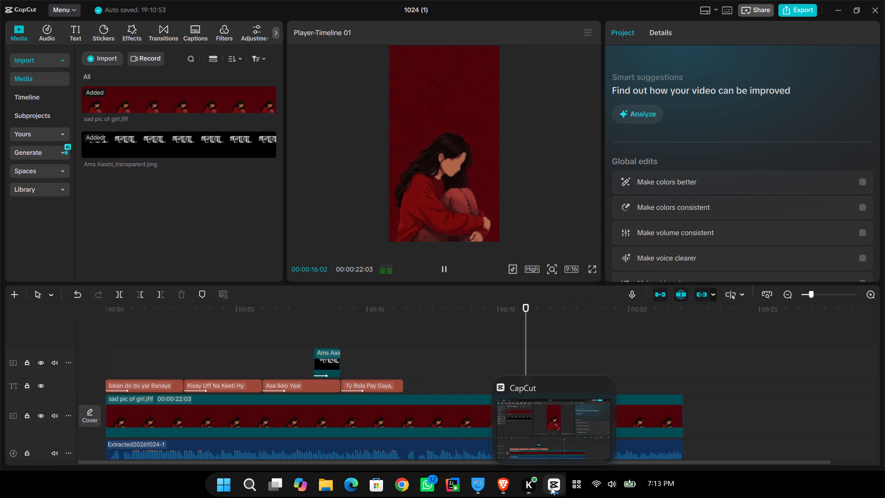
key(space)
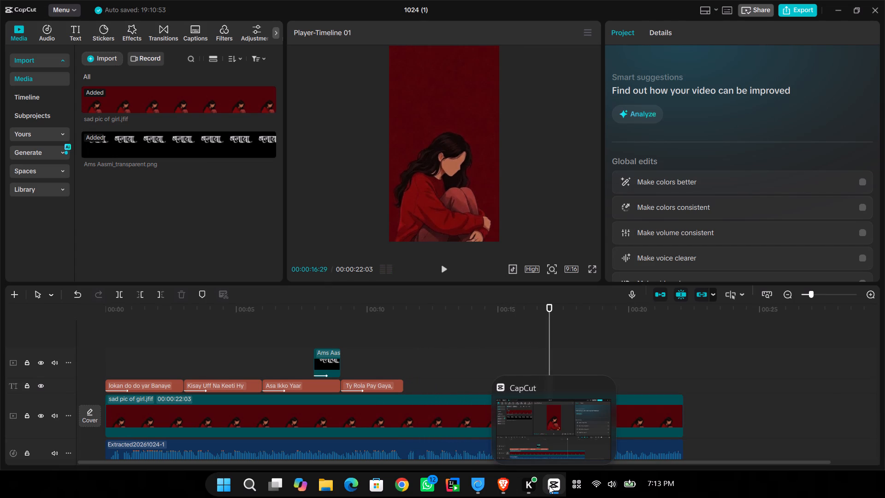
Switch to the Genius lyrics page in the browser and copy the line "Loki gal vich locket paan" from Verse 2.
click(549, 486)
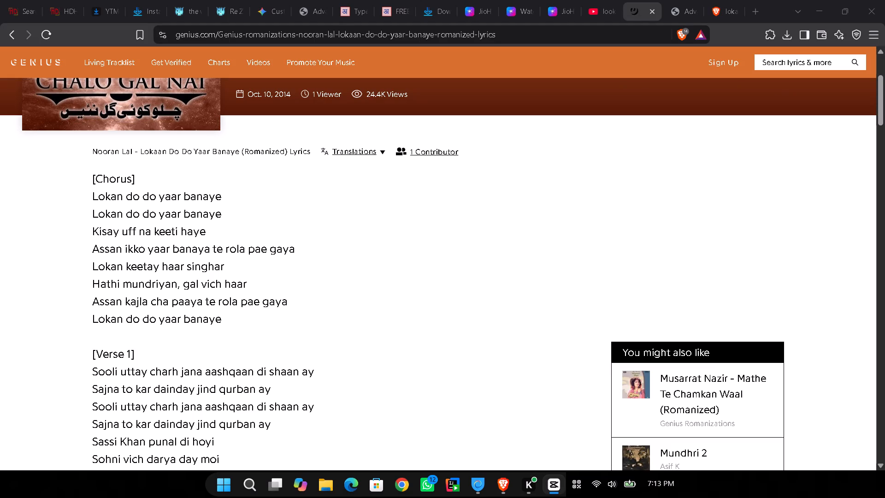
scroll(160, 336, down, 1)
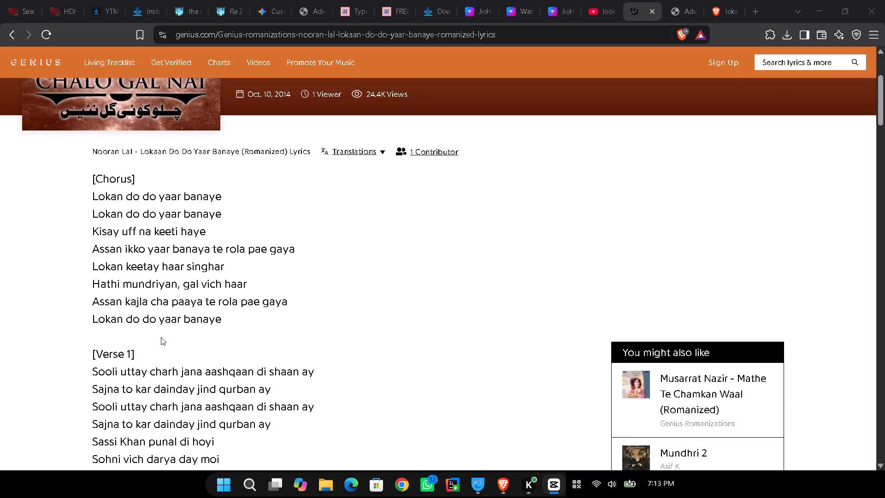
scroll(161, 337, down, 1)
click(161, 338)
scroll(162, 338, down, 1)
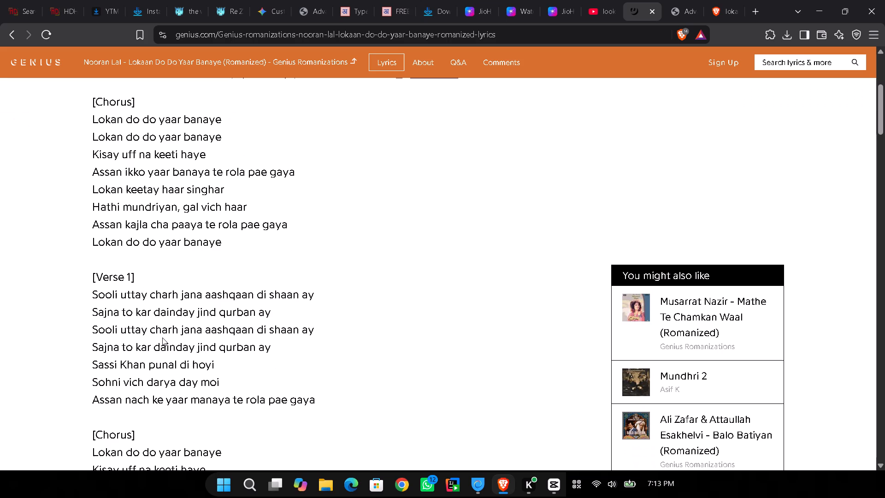
scroll(127, 342, down, 2)
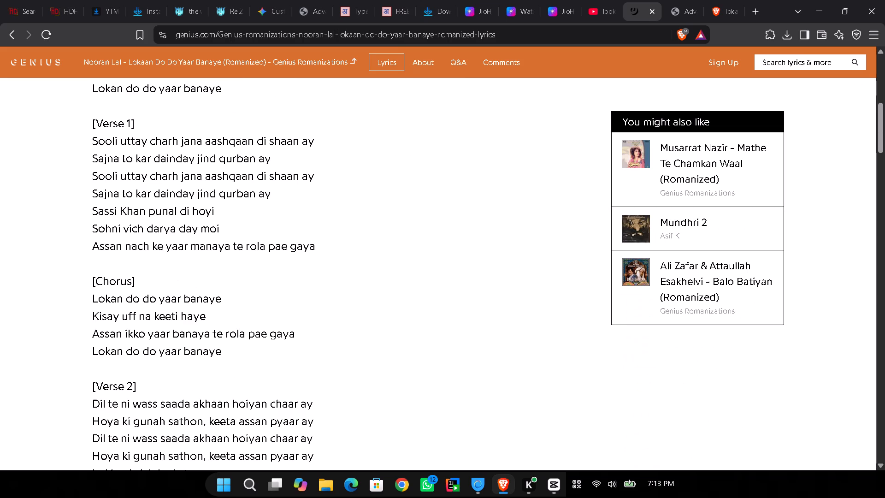
scroll(129, 341, down, 1)
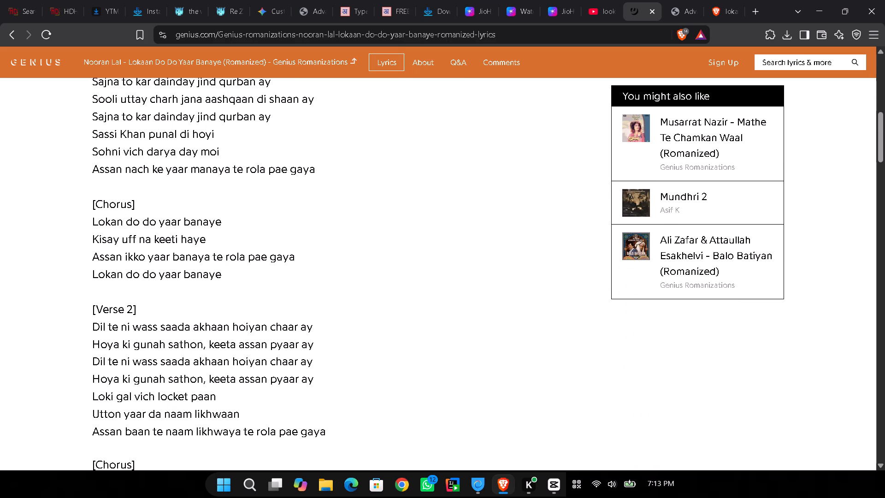
click(217, 398)
drag(217, 398, 75, 400)
key(ctrl+c)
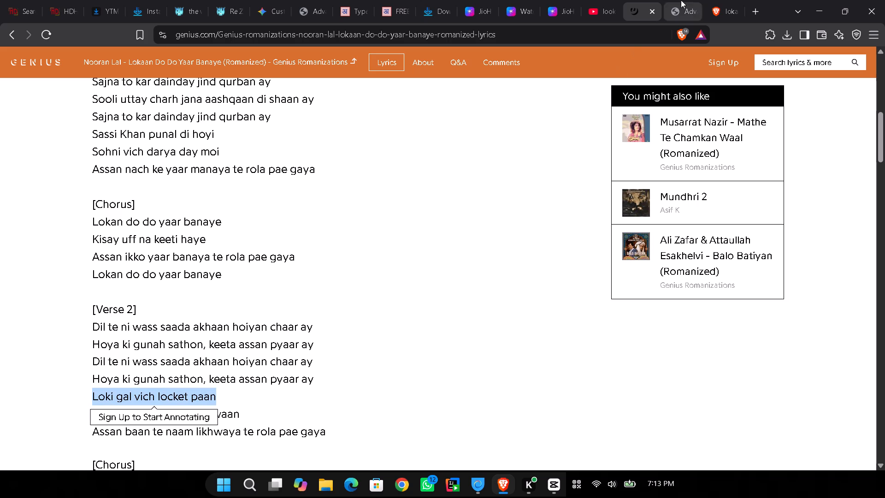
In CapCut, paste the copied lyric clip at 00:00:11:12, after "Ty Rola Pay Gaya,", and replace its text with "Loki gal vich locket paan".
click(560, 483)
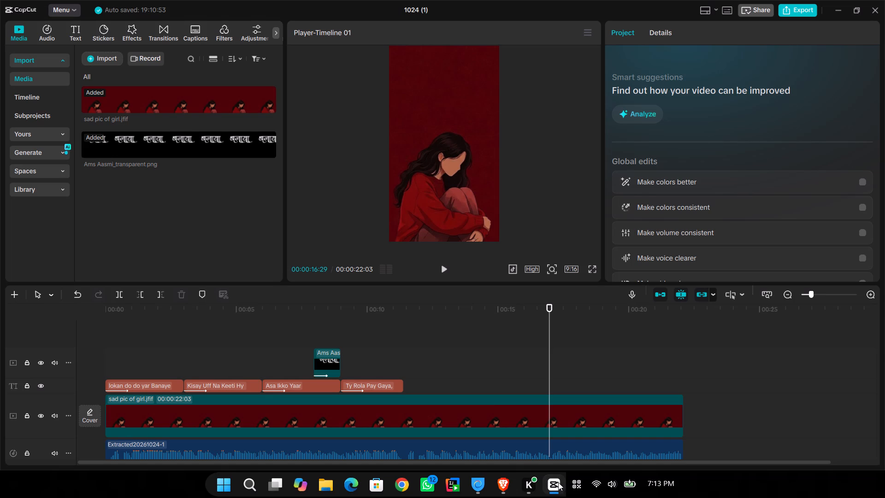
click(407, 362)
click(390, 384)
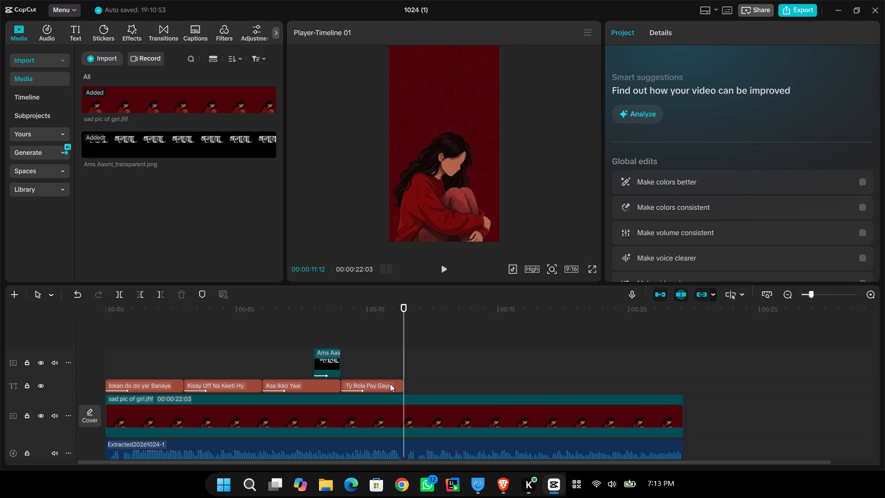
key(ctrl+v)
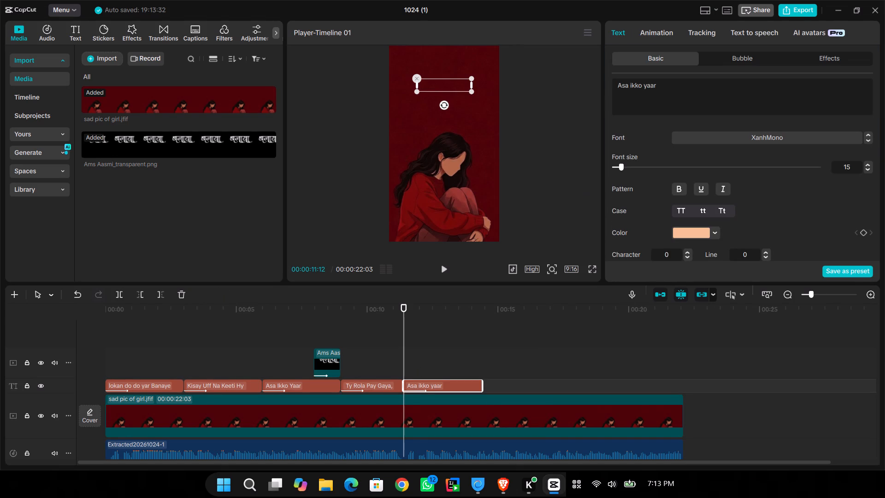
drag(664, 87, 588, 82)
key(BackSpace)
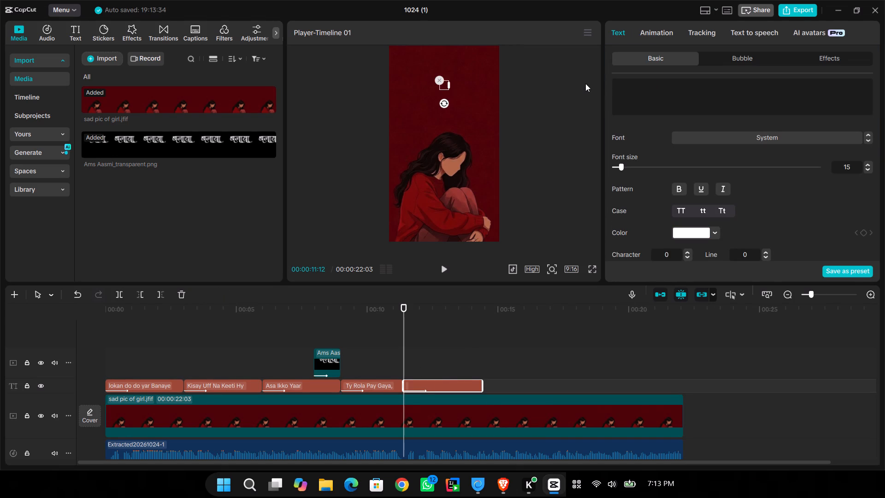
key(ctrl+v)
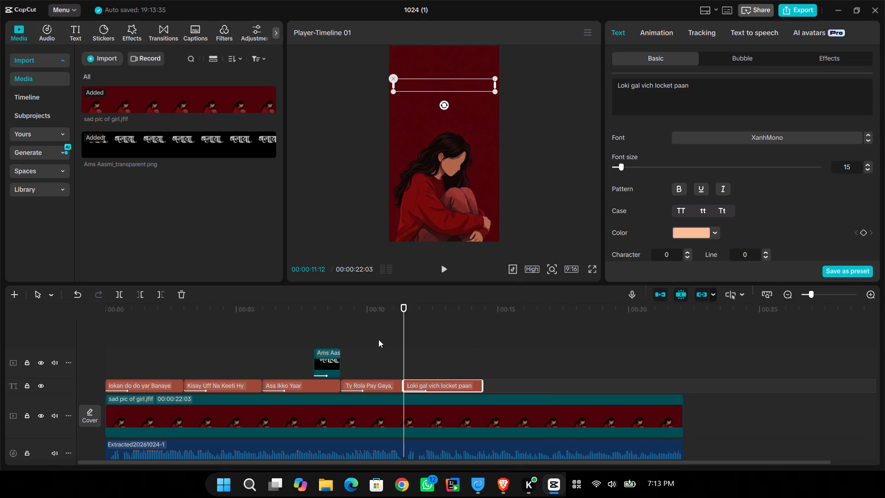
Play through the "Loki gal vich locket paan" clip, then paste another copied lyric clip at its end, 00:00:14:12.
click(370, 344)
key(space)
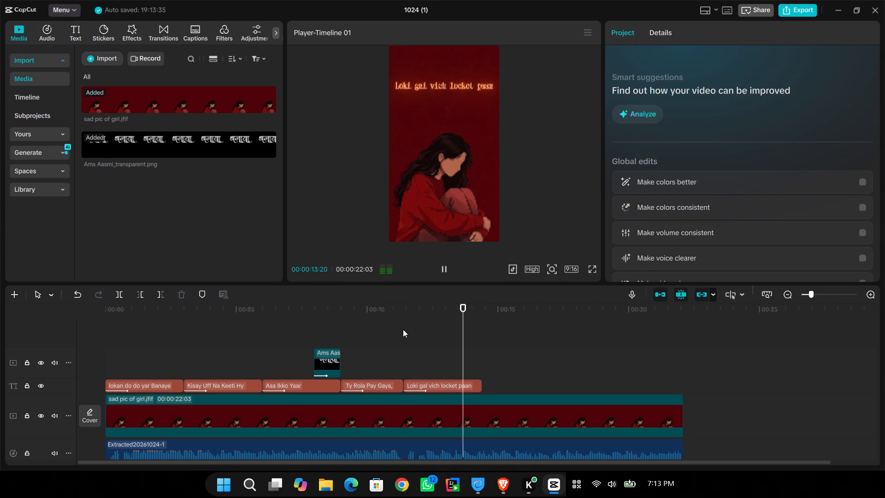
key(space)
key(space)
key(space)
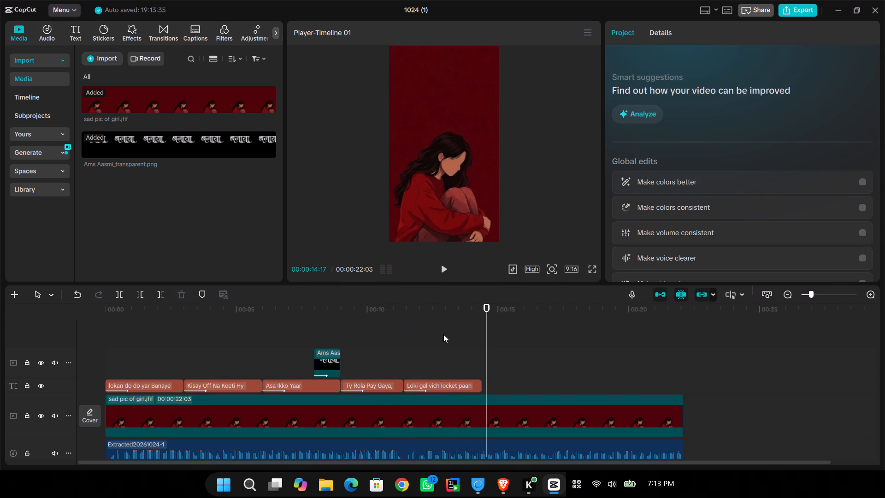
drag(489, 358, 482, 357)
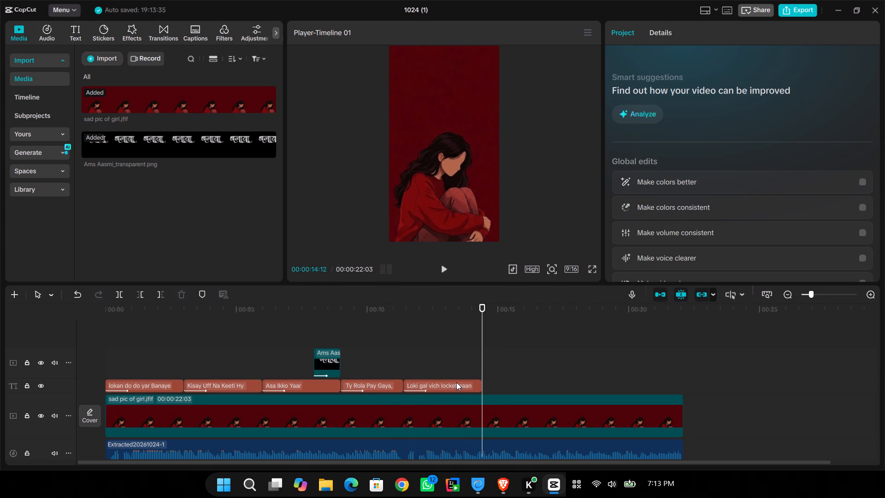
key(ctrl+v)
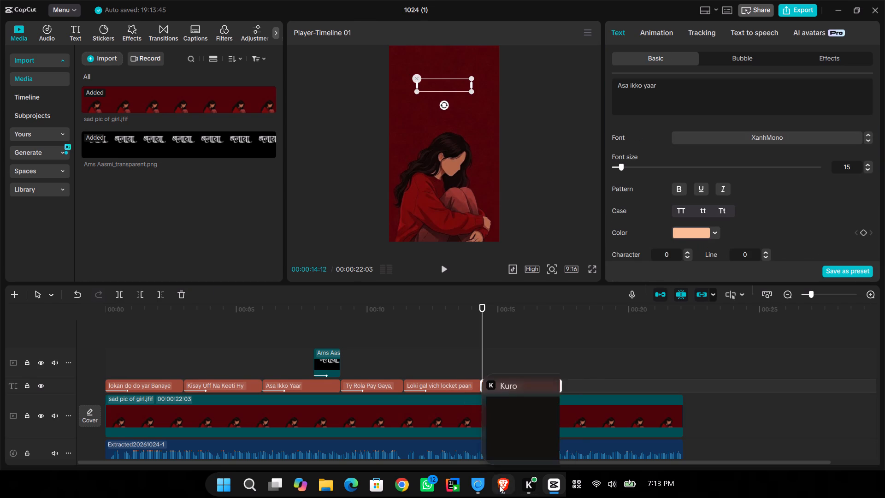
Copy "Utton yaar da naam likhwaan" from Verse 2 in the browser and make it the text of the new CapCut clip.
click(499, 485)
click(35, 406)
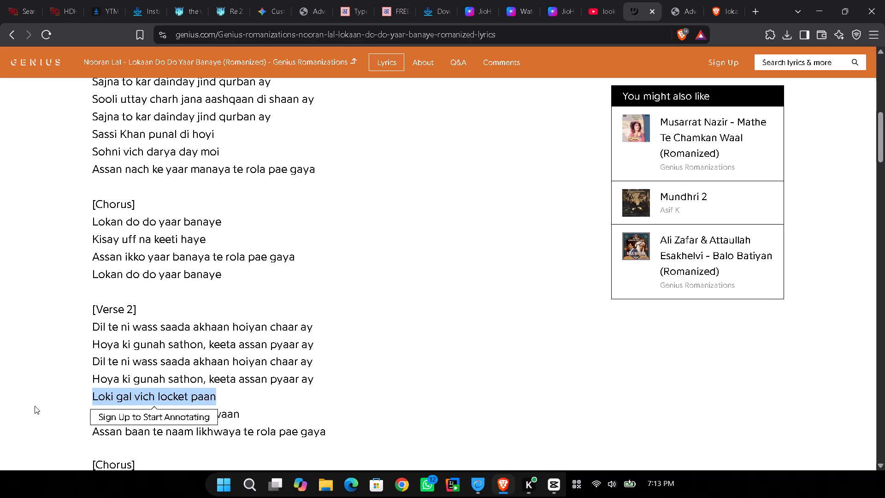
drag(245, 412, 158, 410)
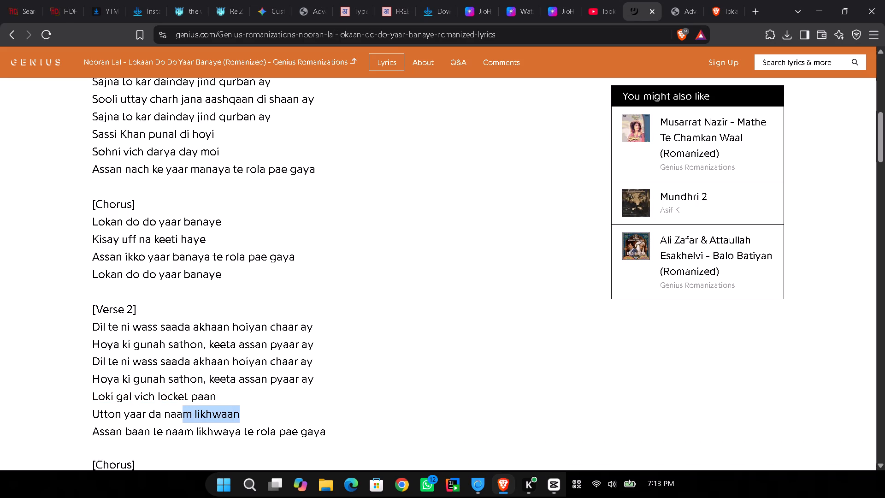
drag(158, 410, 83, 411)
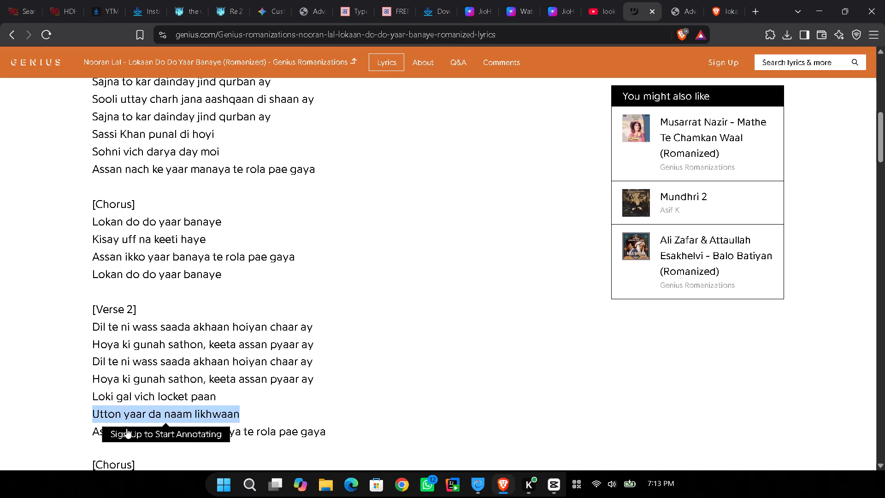
key(ctrl+c)
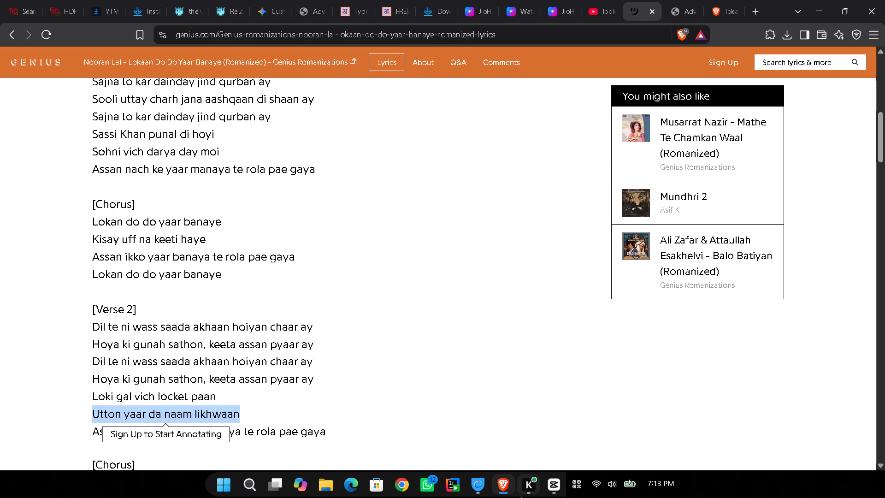
click(559, 487)
triple_click(665, 90)
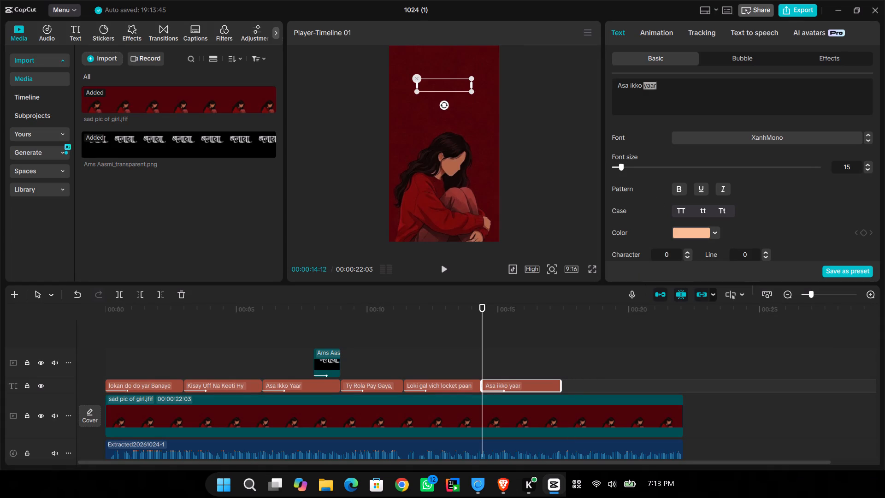
key(ctrl+v)
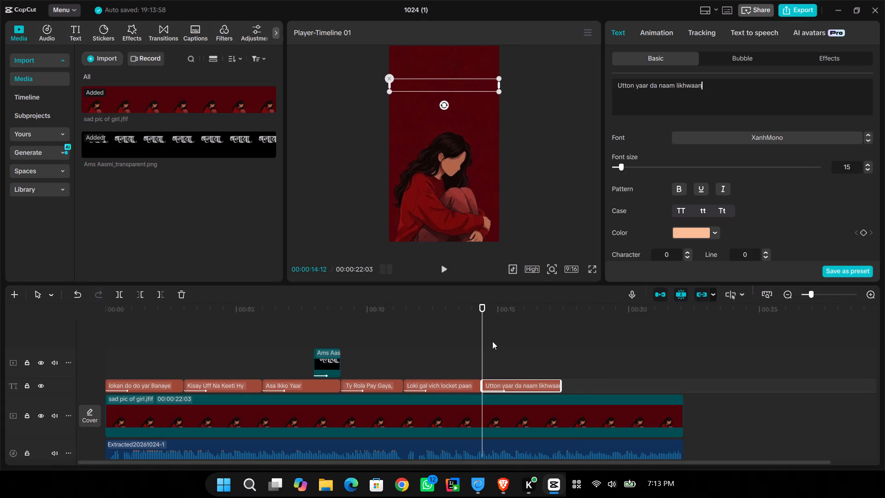
Play through the "Utton yaar da naam likhwaan" clip, then paste another copied lyric clip at its end, 00:00:17:12.
click(459, 346)
key(space)
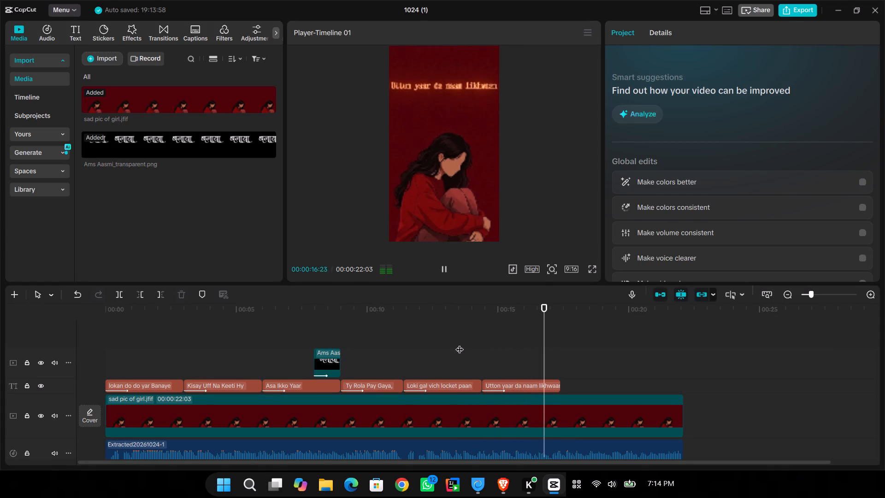
key(space)
key(space)
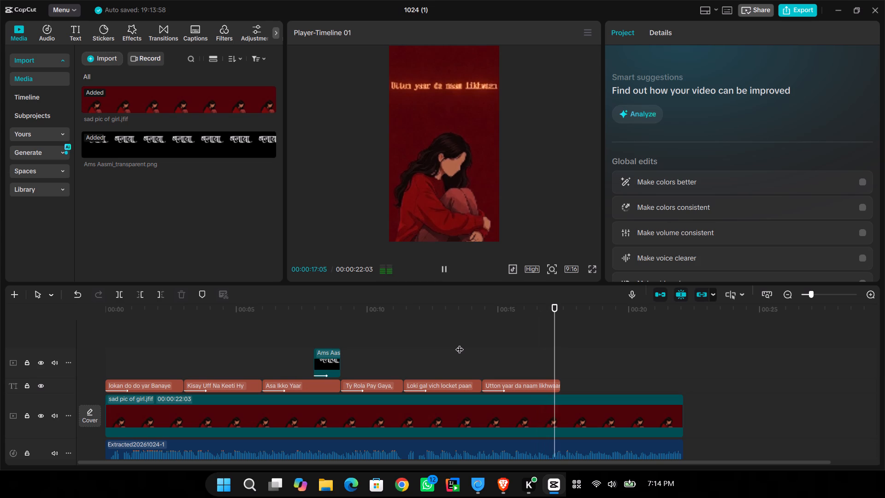
key(space)
key(space)
key(space)
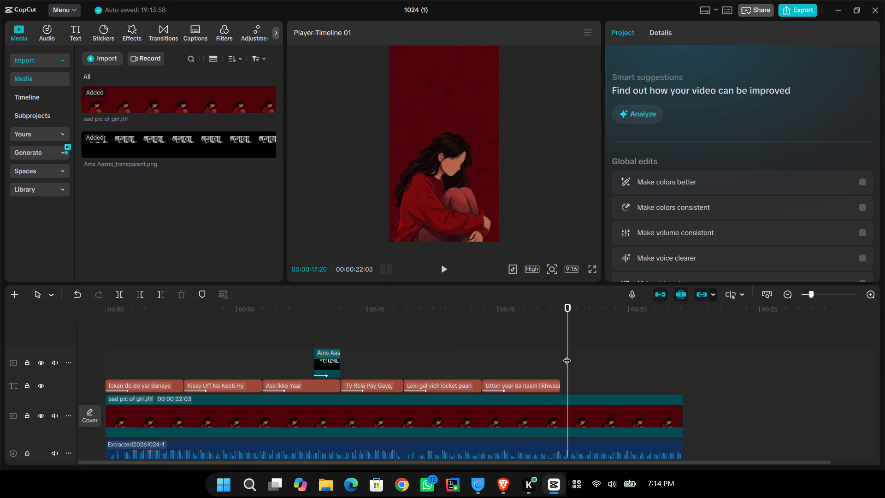
drag(565, 356, 560, 357)
key(ctrl+v)
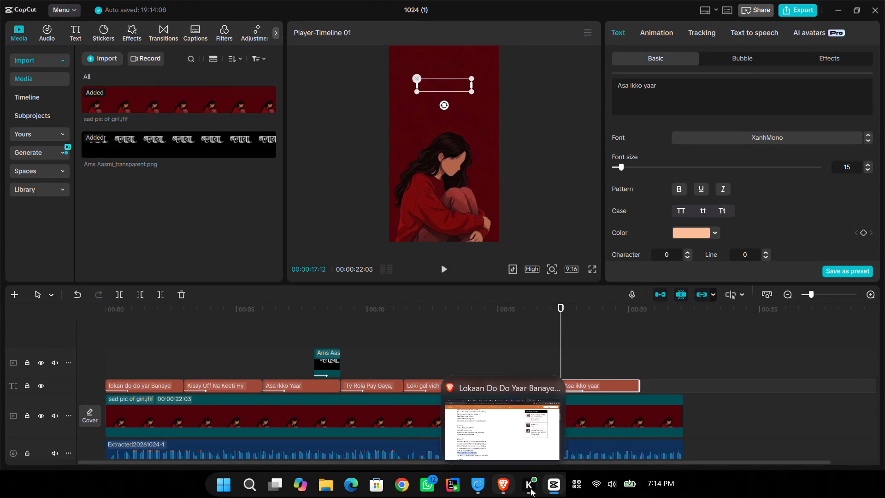
Copy "Assan baan te naam likhwaya te rola pae gaya" from the Genius page and make it the text of the last CapCut lyric clip.
click(548, 487)
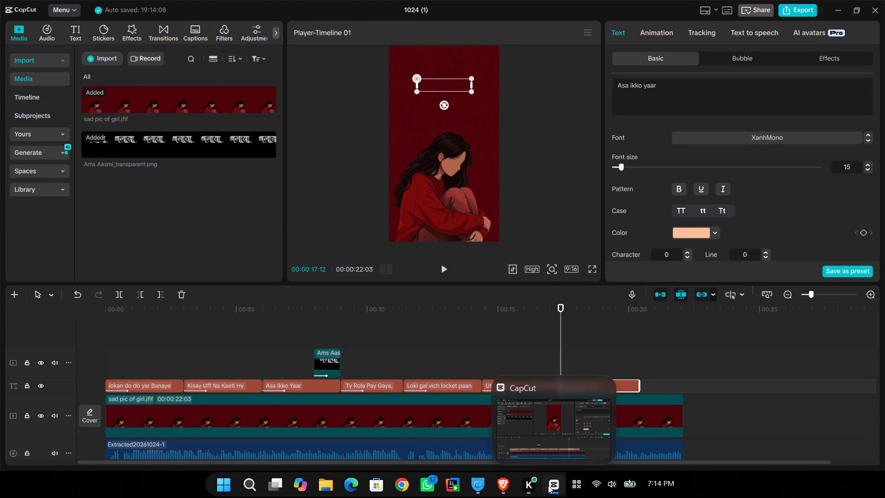
click(351, 402)
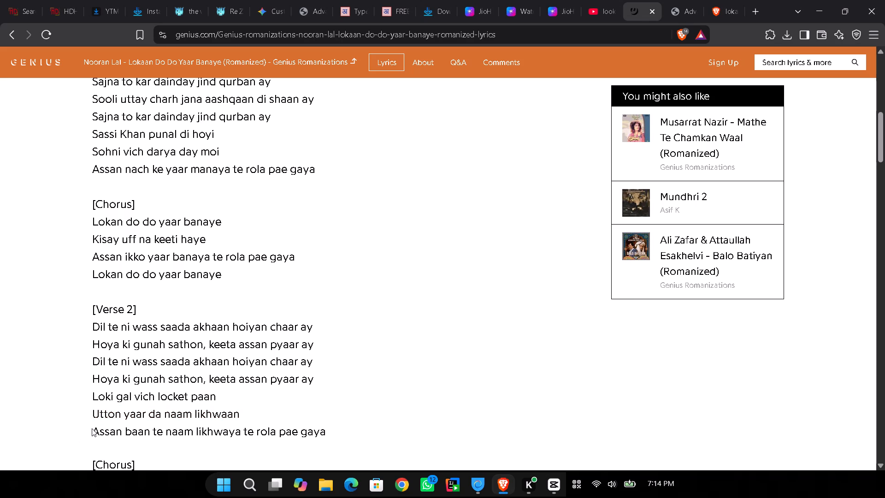
drag(94, 428, 327, 433)
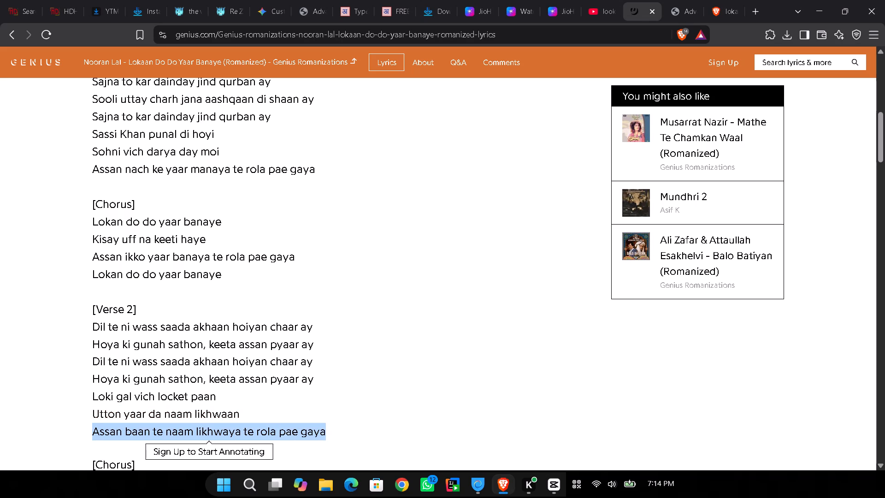
key(ctrl+c)
click(554, 484)
key(space)
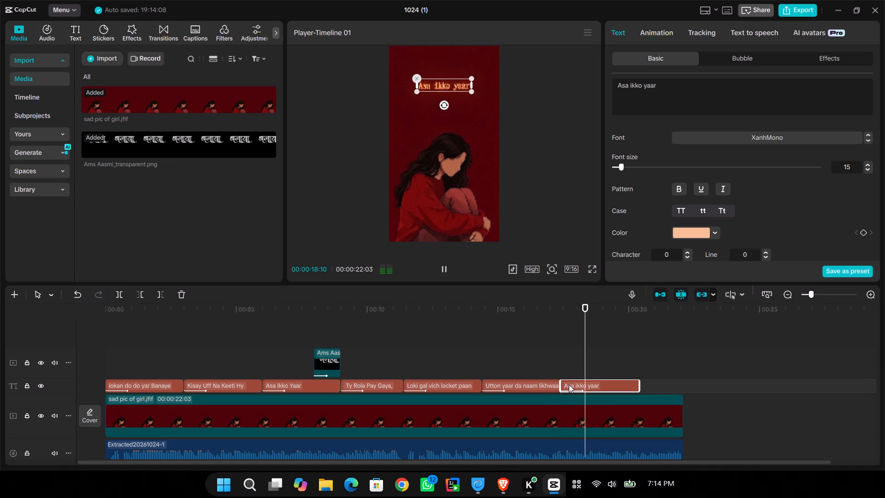
key(space)
click(569, 386)
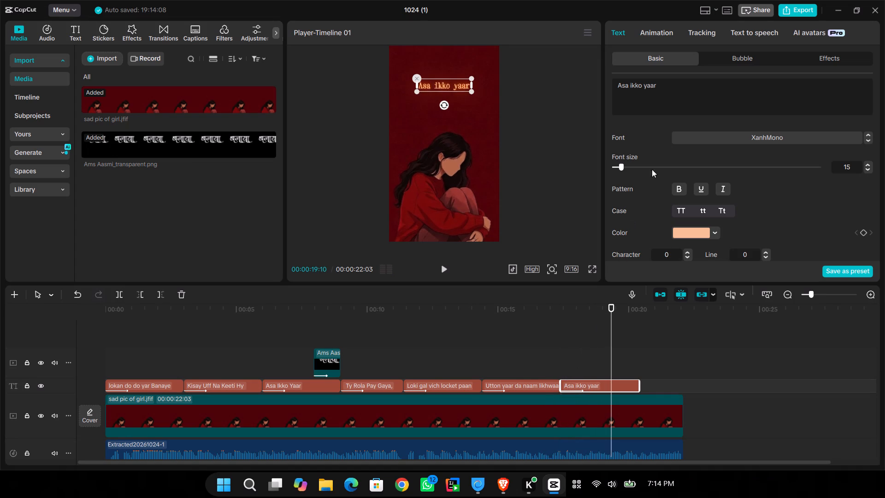
triple_click(667, 85)
key(BackSpace)
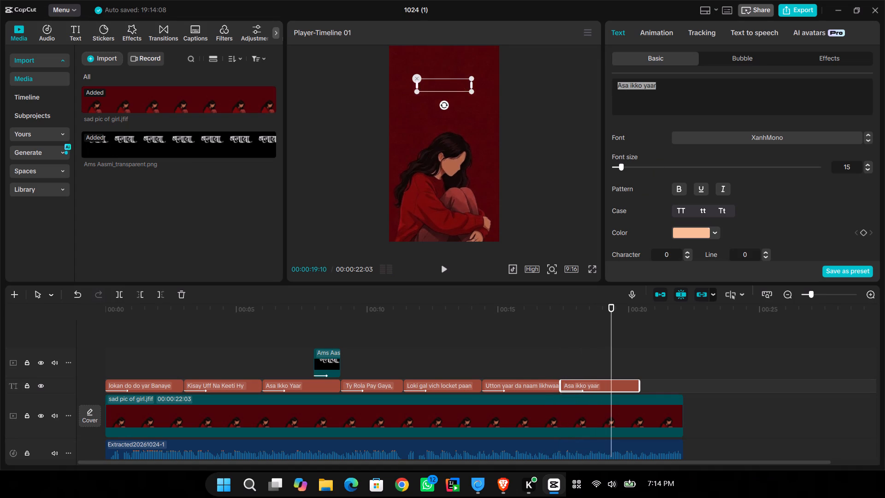
key(ctrl+v)
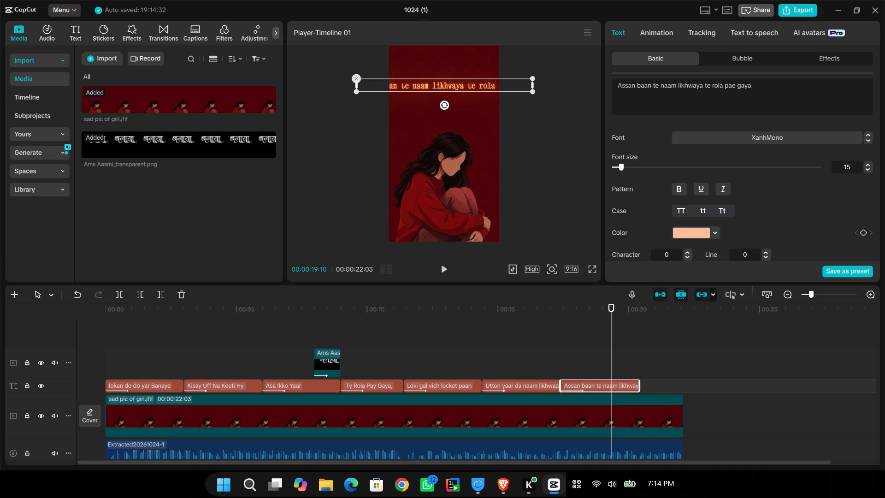
Copy "naam likhwaya" from the last lyric clip and make it the text in the browser's Hindi Font Editor.
drag(659, 84, 673, 84)
drag(673, 84, 702, 85)
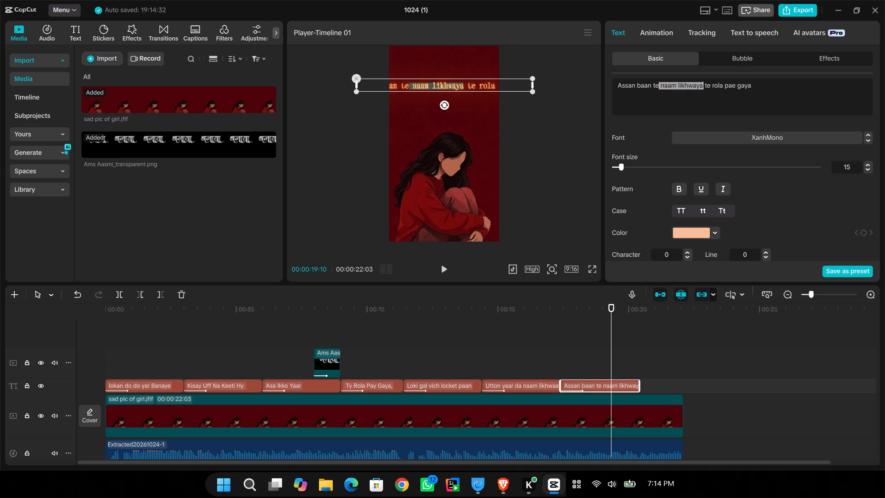
key(ctrl+c)
click(502, 481)
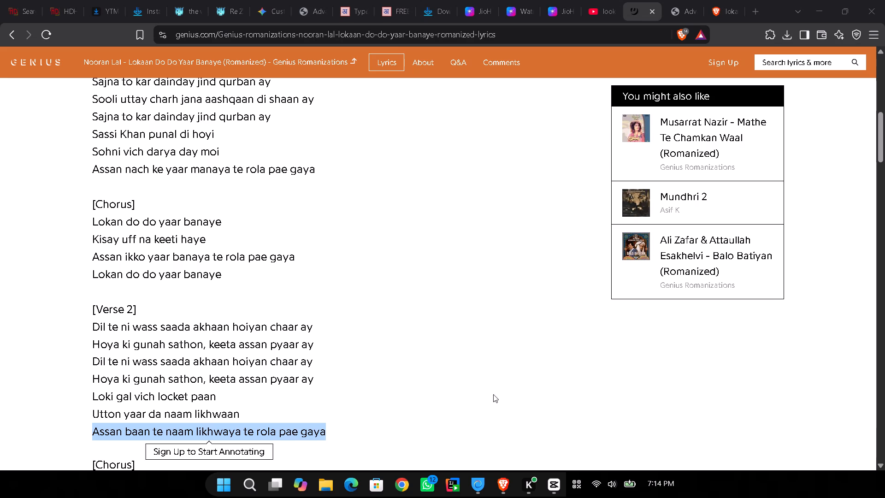
click(677, 2)
scroll(672, 127, up, 3)
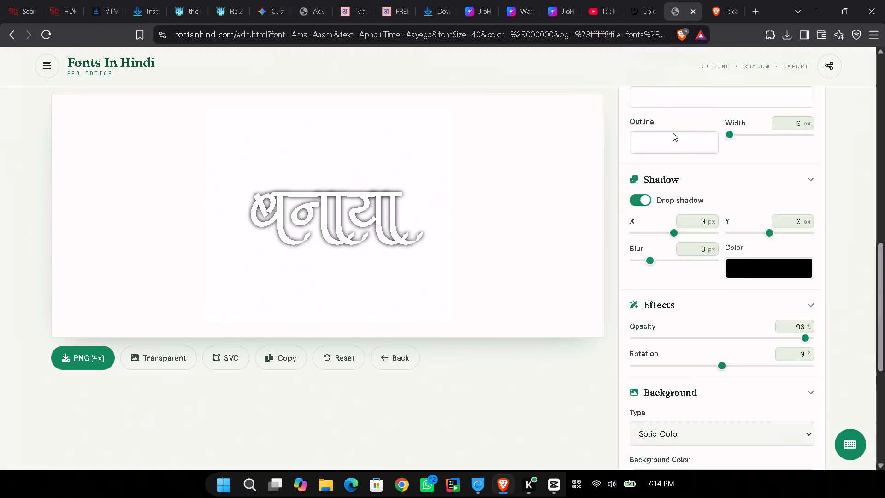
scroll(673, 133, up, 8)
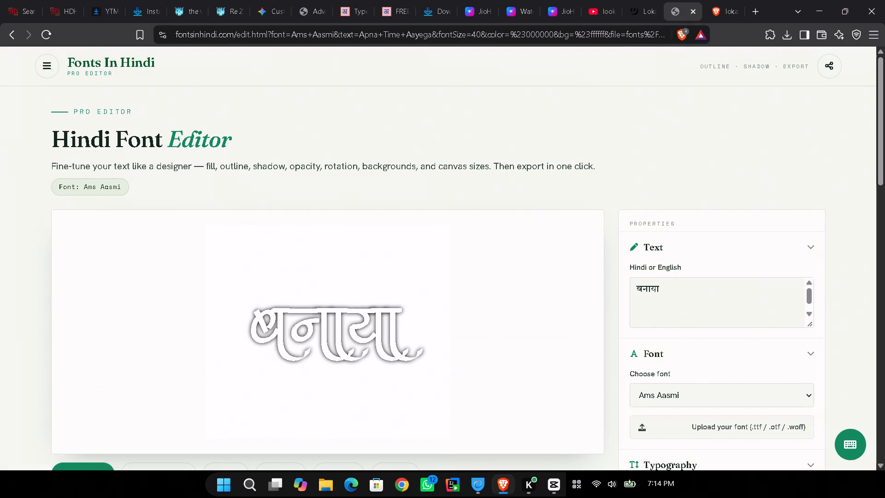
drag(673, 290, 627, 291)
key(ctrl+v)
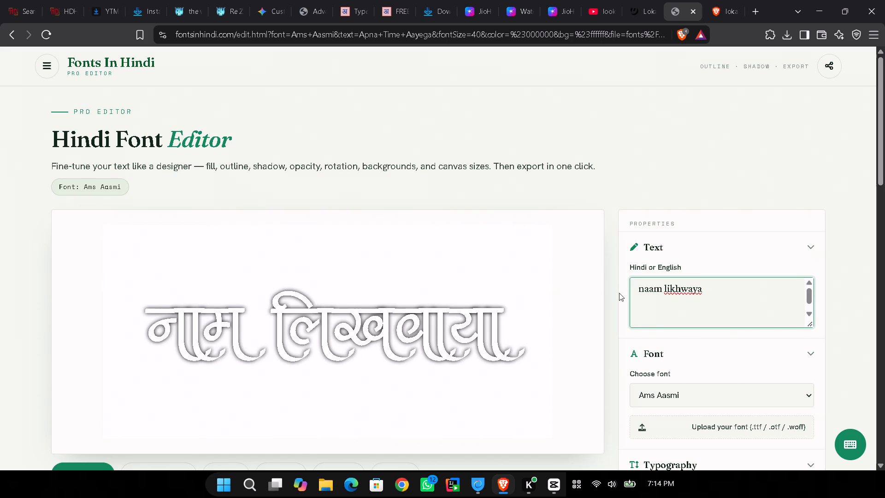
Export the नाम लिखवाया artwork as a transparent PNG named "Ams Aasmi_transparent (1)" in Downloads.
scroll(460, 352, up, 2)
scroll(460, 354, down, 2)
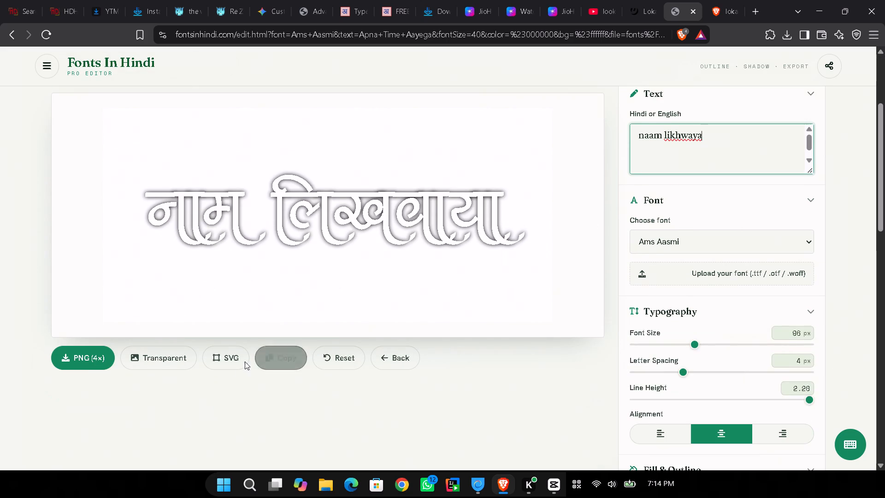
scroll(231, 362, down, 1)
click(177, 362)
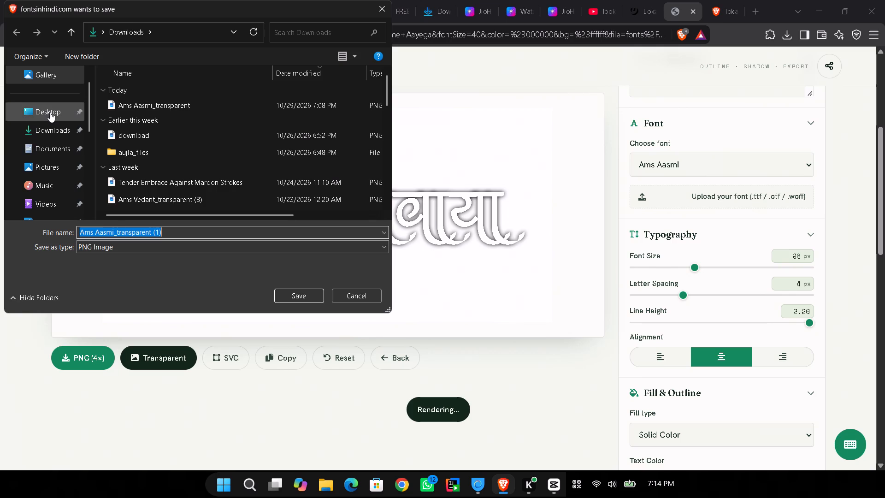
click(53, 134)
click(306, 296)
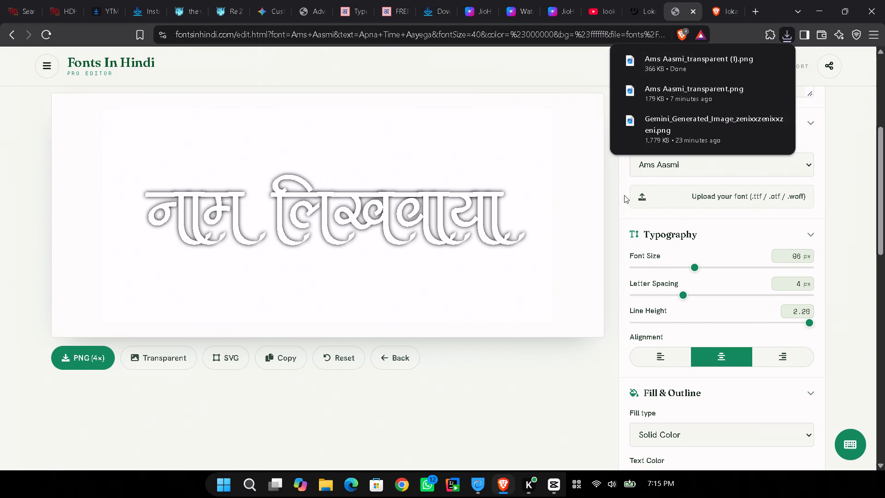
Back in CapCut, remove "naam likhwaya te rola pae gaya" from the last lyric clip, leaving "Assan baan te".
click(815, 18)
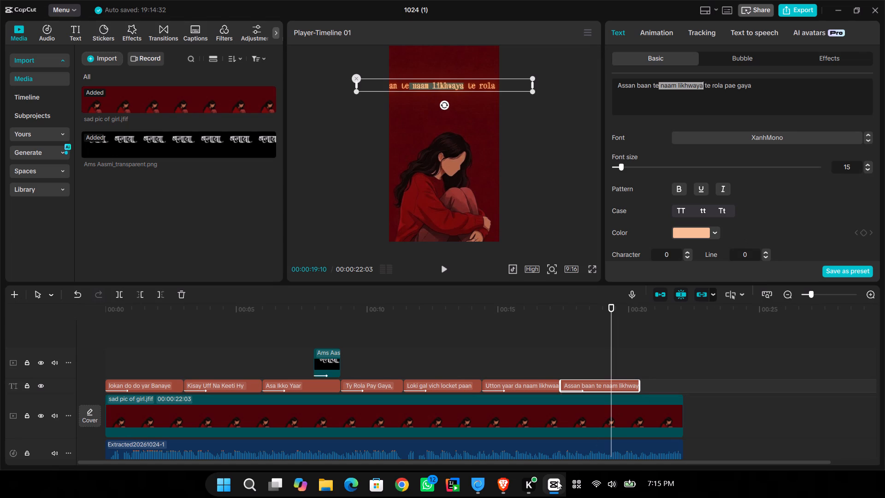
click(557, 481)
click(550, 491)
click(557, 483)
drag(702, 85, 647, 89)
drag(659, 85, 800, 98)
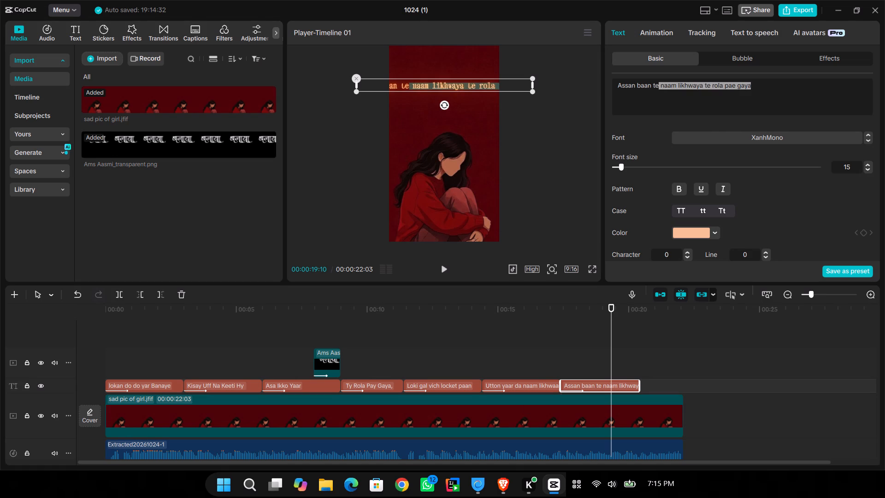
key(ctrl+c)
key(BackSpace)
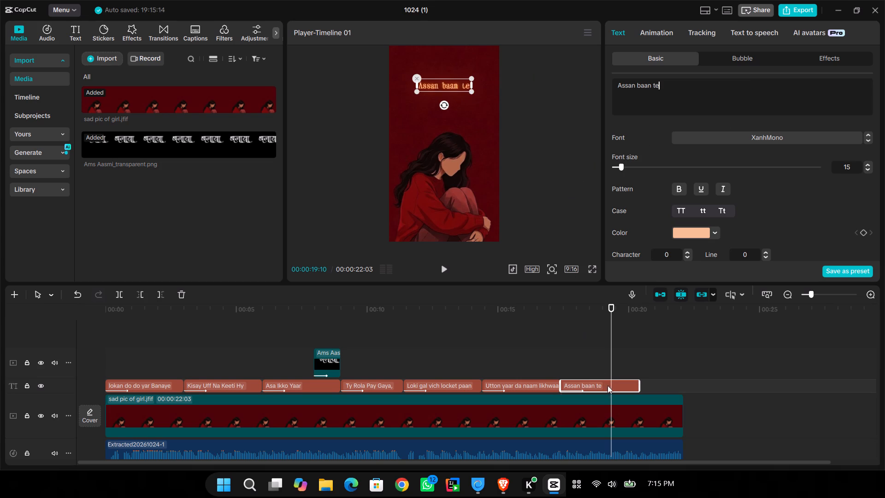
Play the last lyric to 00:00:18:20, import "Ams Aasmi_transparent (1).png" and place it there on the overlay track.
click(568, 358)
click(561, 360)
key(space)
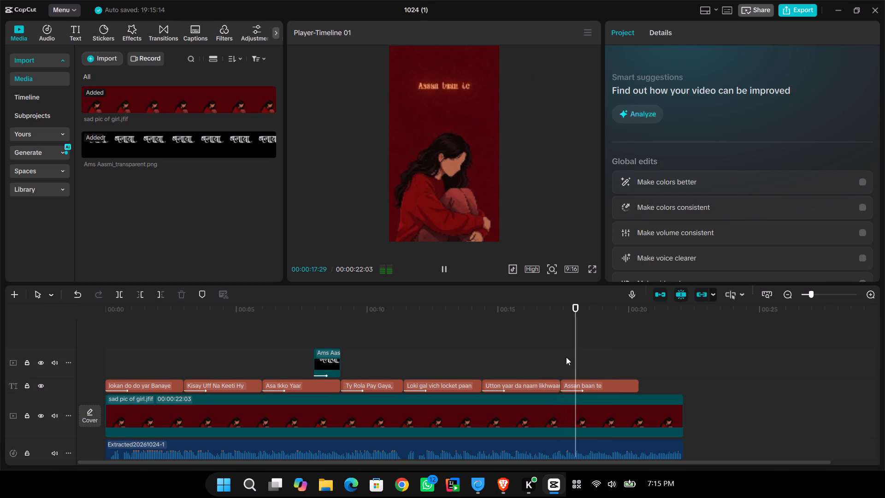
key(space)
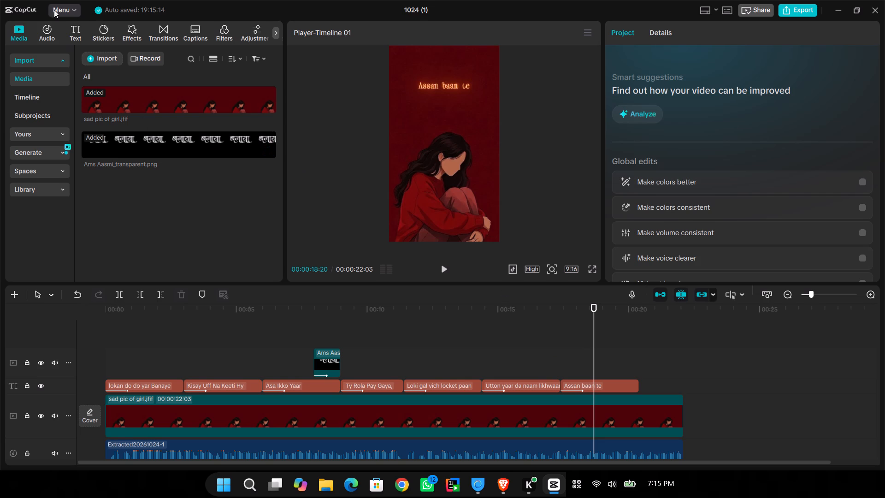
click(100, 63)
click(151, 83)
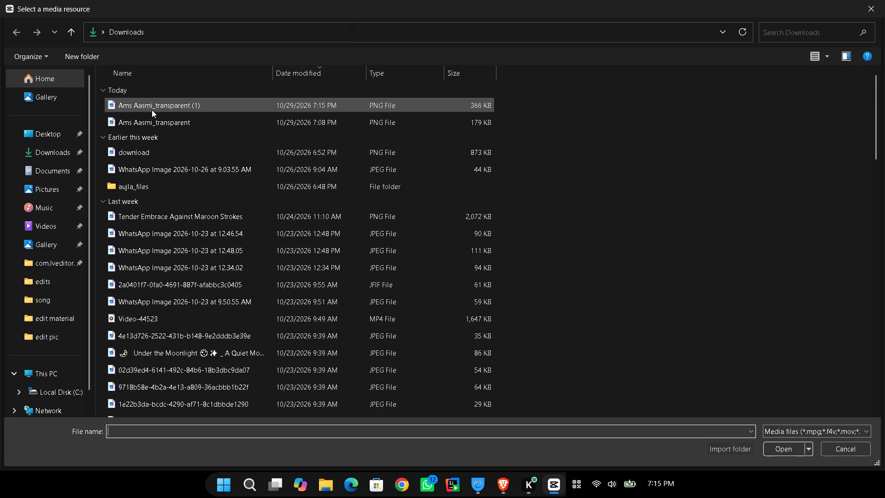
double_click(152, 110)
drag(523, 169, 614, 361)
drag(221, 195, 608, 411)
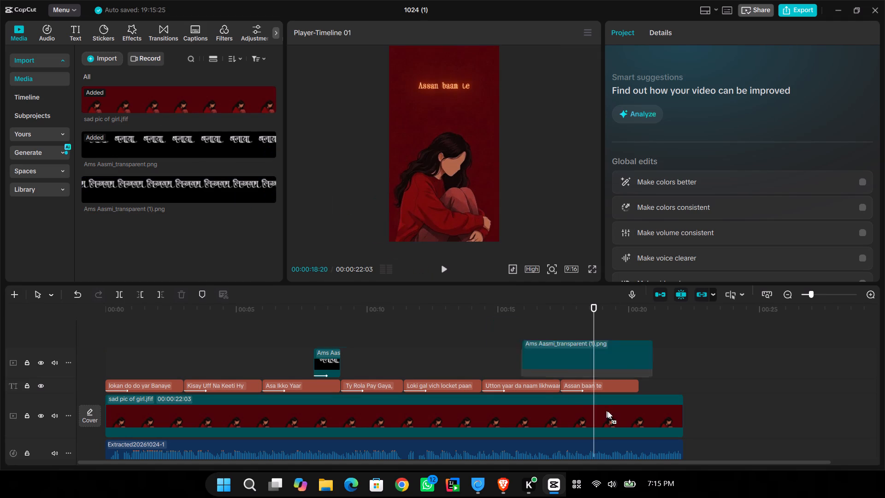
drag(608, 411, 595, 366)
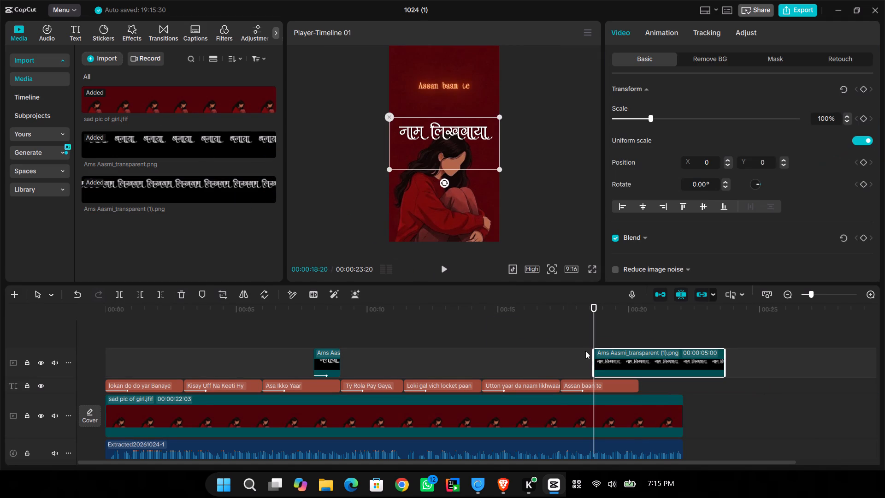
Scale the नाम लिखवाया image to about 51% and move it to Y 853, just under the "Assan baan te" line.
key(space)
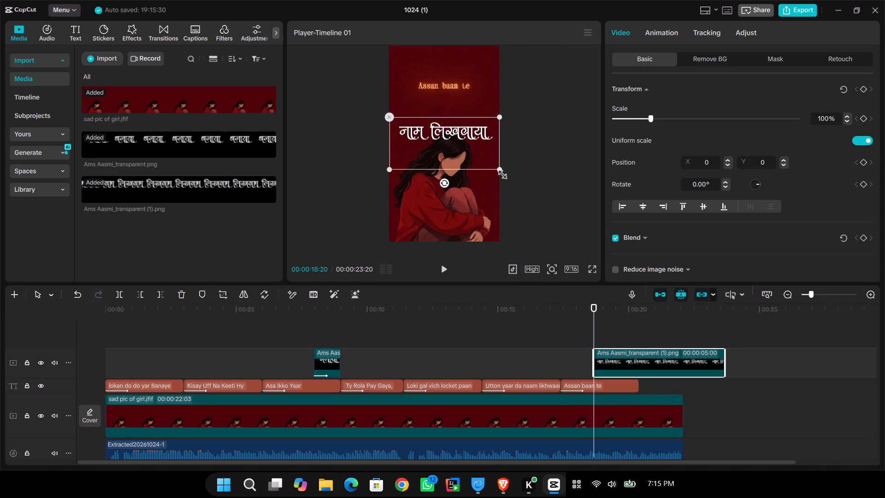
click(495, 165)
drag(498, 165, 491, 160)
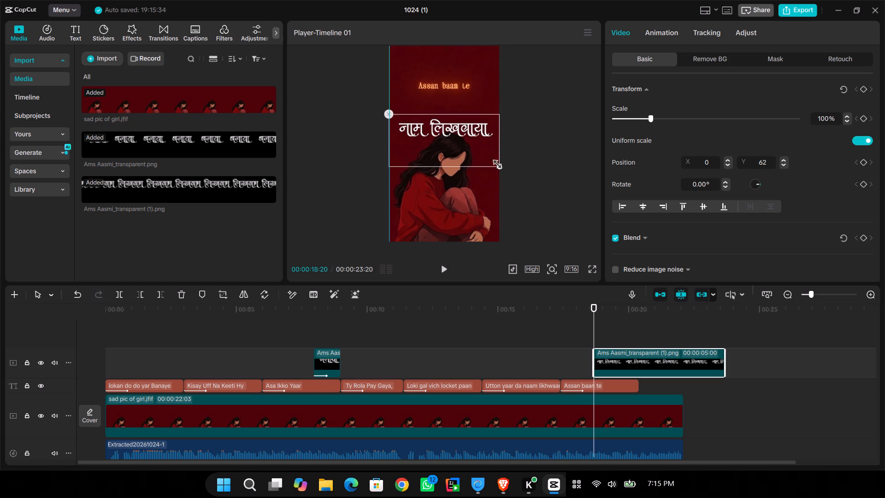
drag(491, 160, 459, 144)
drag(457, 144, 459, 113)
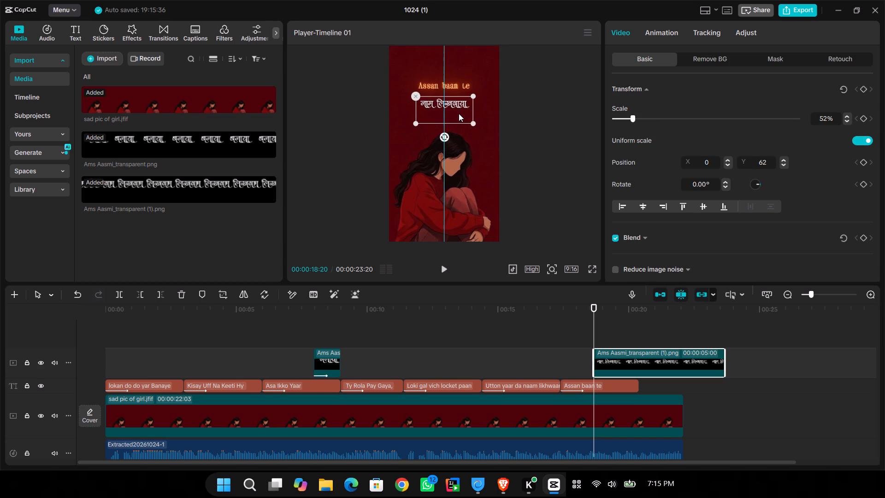
drag(459, 113, 459, 104)
click(471, 111)
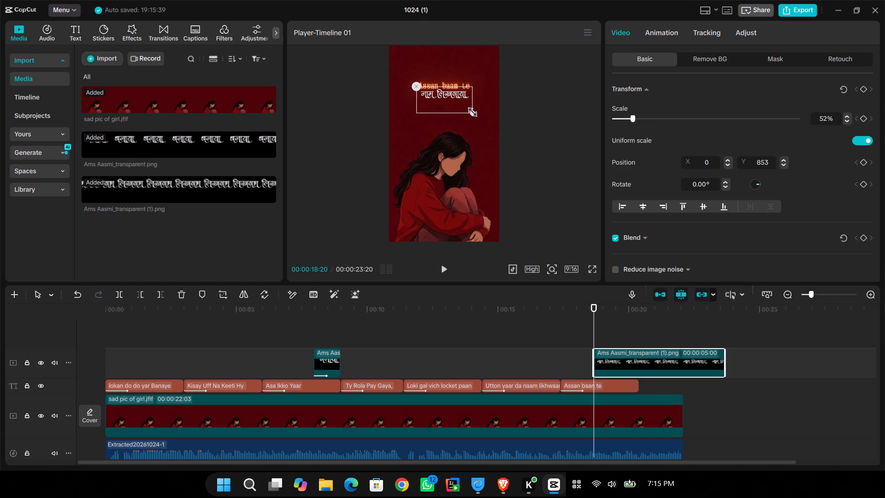
Trim the "Utton yaar da naam likhwaan" clip's end to 00:00:17:05 by ear and extend the start of "Assan baan te" to meet it.
click(548, 331)
key(space)
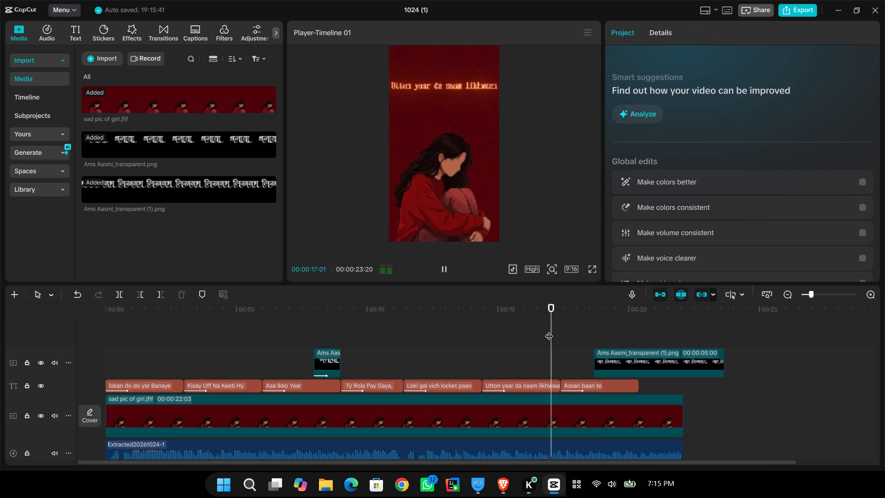
key(space)
drag(552, 327, 546, 326)
key(space)
key(space)
click(547, 355)
key(space)
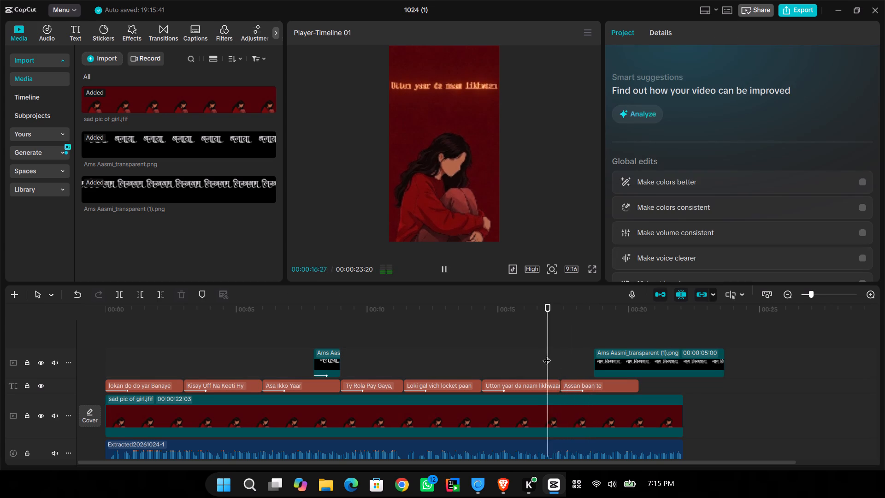
key(space)
click(554, 387)
drag(558, 386, 552, 385)
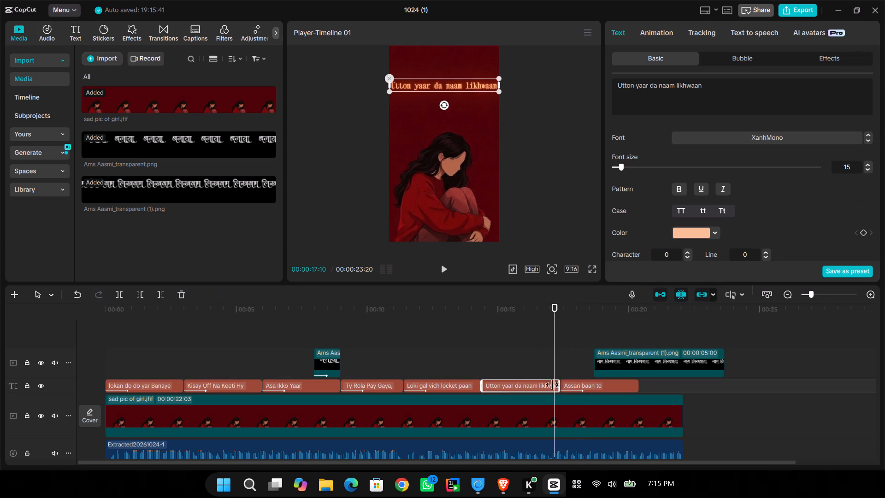
drag(552, 385, 552, 385)
click(564, 385)
drag(560, 385, 559, 385)
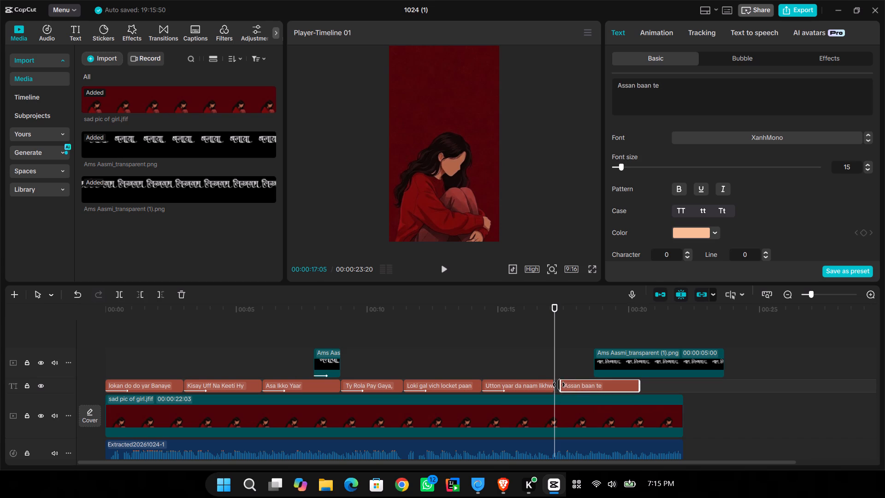
drag(559, 385, 555, 385)
Play up to the नाम लिखवाया image and extend its start slightly earlier, to a duration of 00:00:05:03.
key(space)
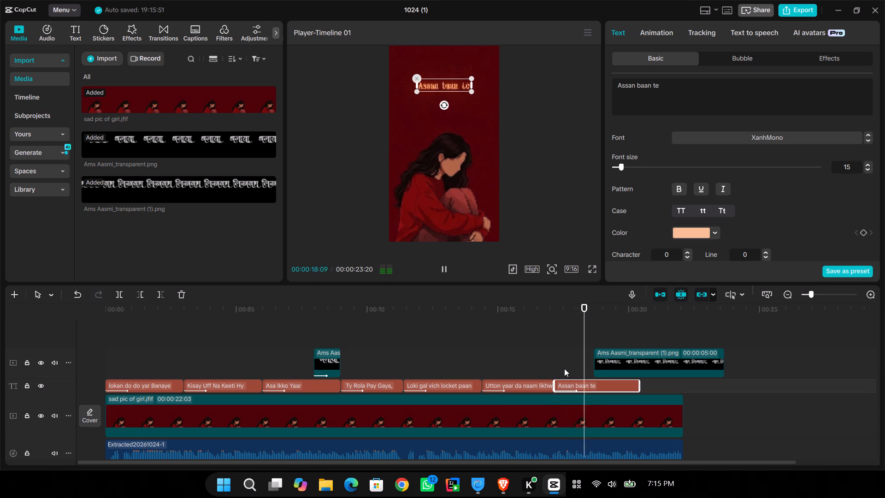
key(space)
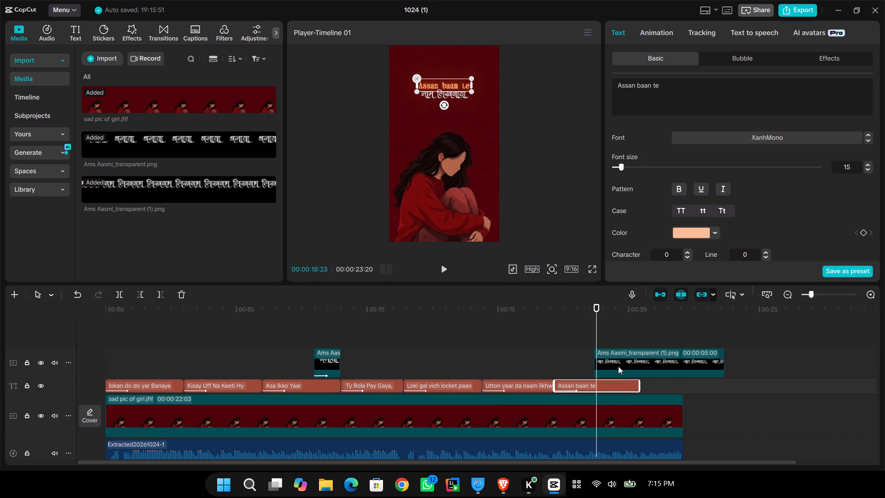
click(601, 363)
click(594, 364)
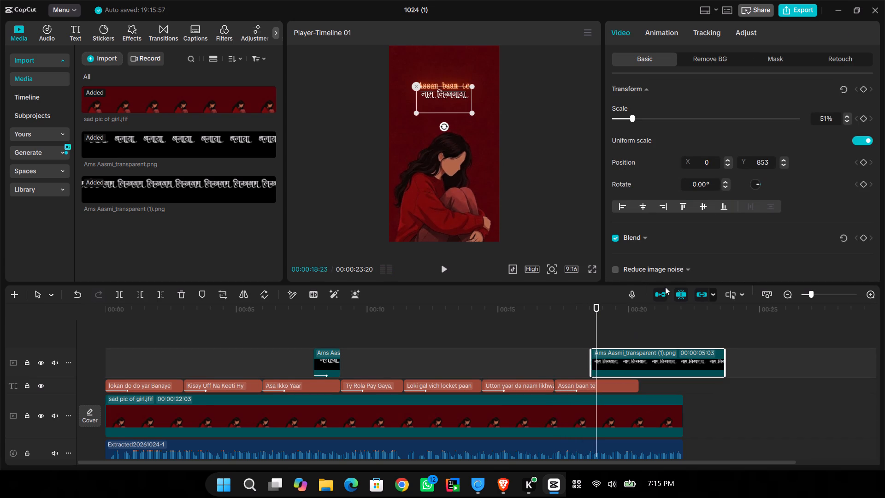
Apply the Fade In entrance animation to the नाम लिखवाया image clip.
click(667, 28)
click(720, 136)
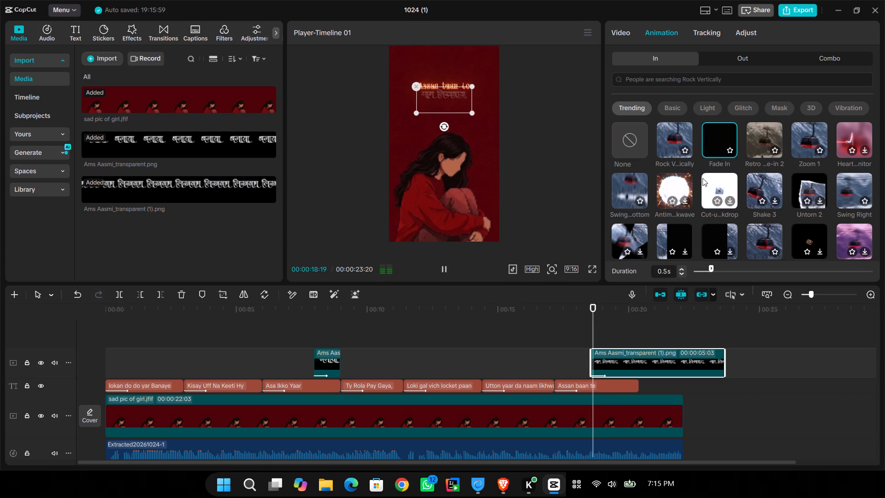
Play on past 00:00:20:00 and extend the "Assan baan te" clip to the background picture's end at 00:00:22:03.
key(space)
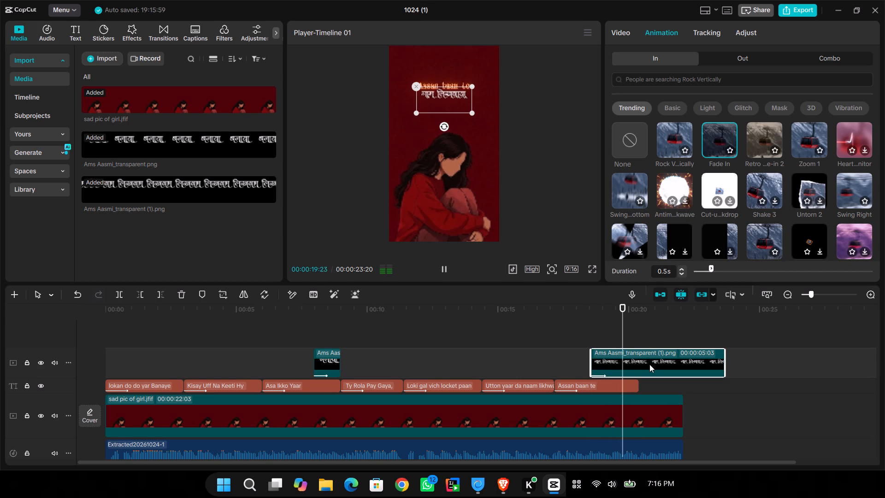
key(space)
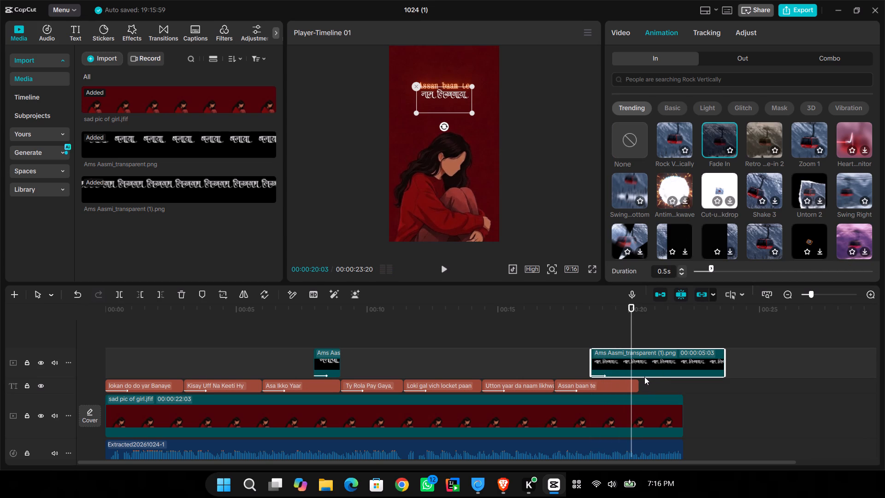
click(631, 391)
drag(636, 388, 673, 392)
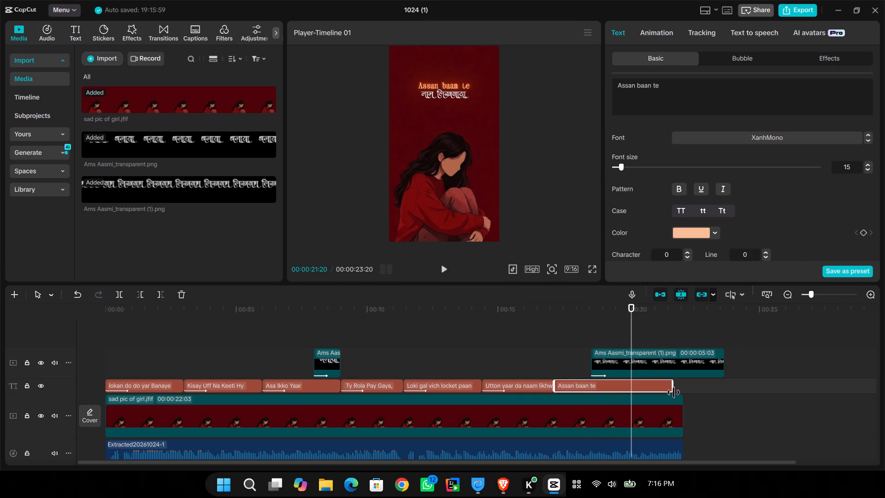
drag(673, 392, 681, 393)
Trim the end of the नाम लिखवाया image clip to the background picture's end at 00:00:22:03.
click(725, 366)
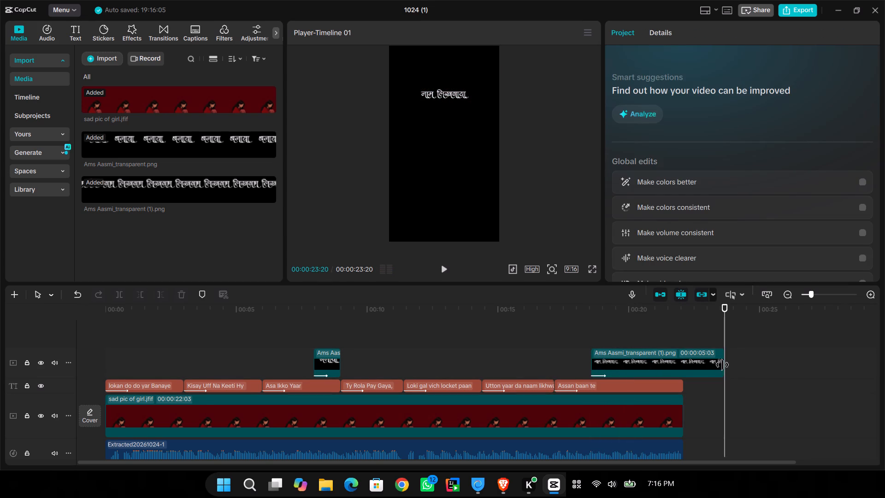
click(720, 364)
drag(725, 362, 707, 361)
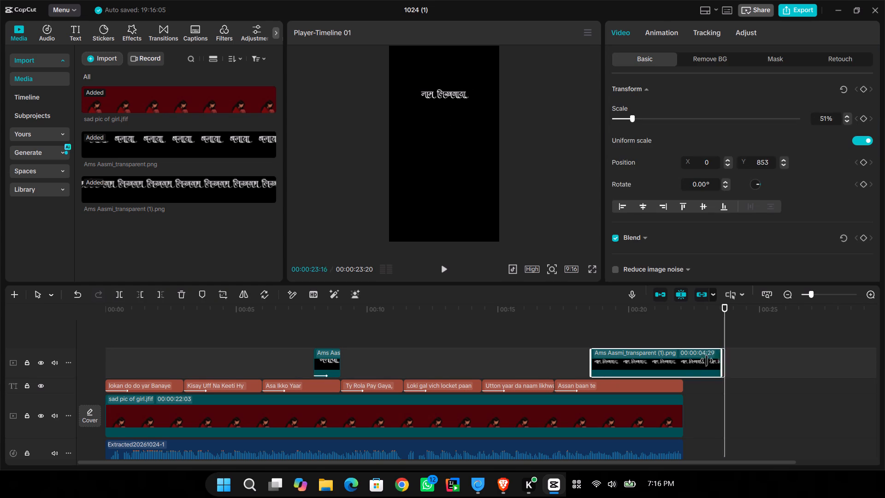
drag(707, 361, 678, 359)
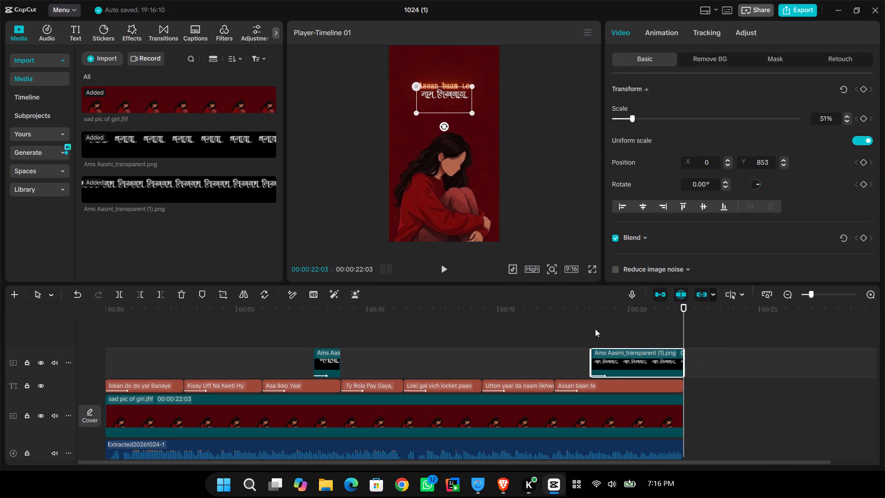
Paste the copied glowing "Asa ikko yaar" text at 00:00:19:13 and put it on a new track above the नाम लिखवाया image.
click(593, 329)
click(574, 385)
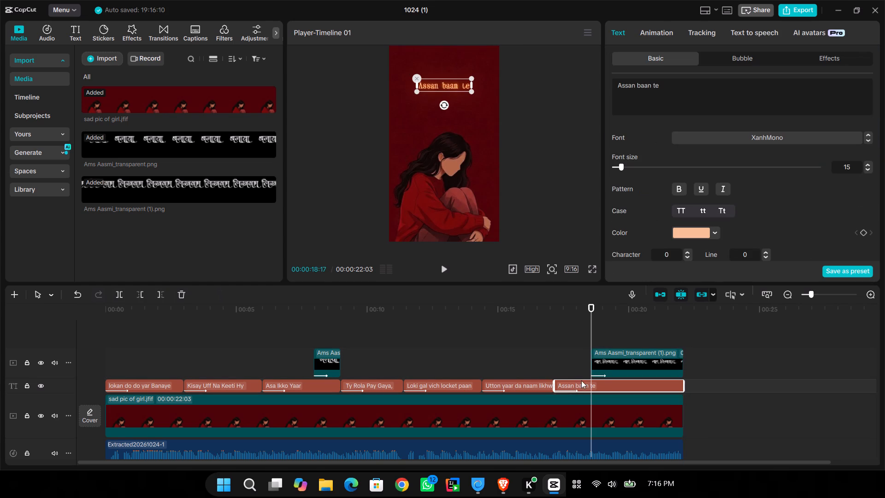
click(614, 338)
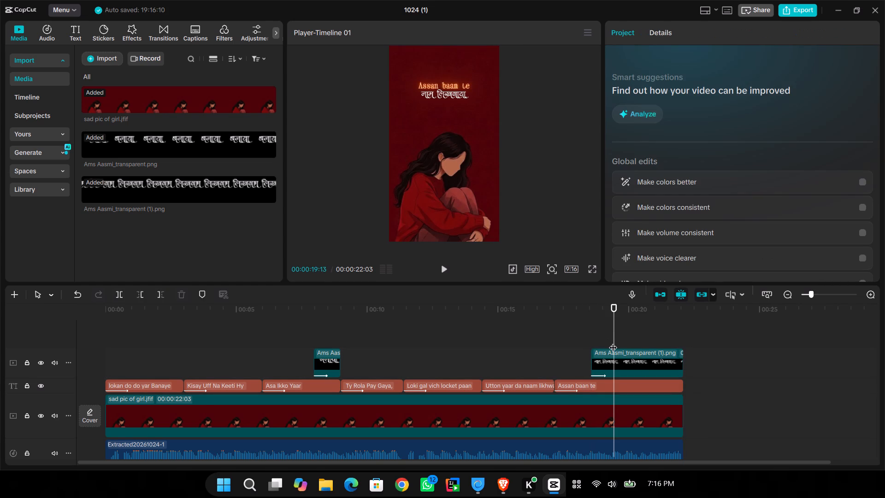
key(ctrl+v)
drag(644, 384, 644, 364)
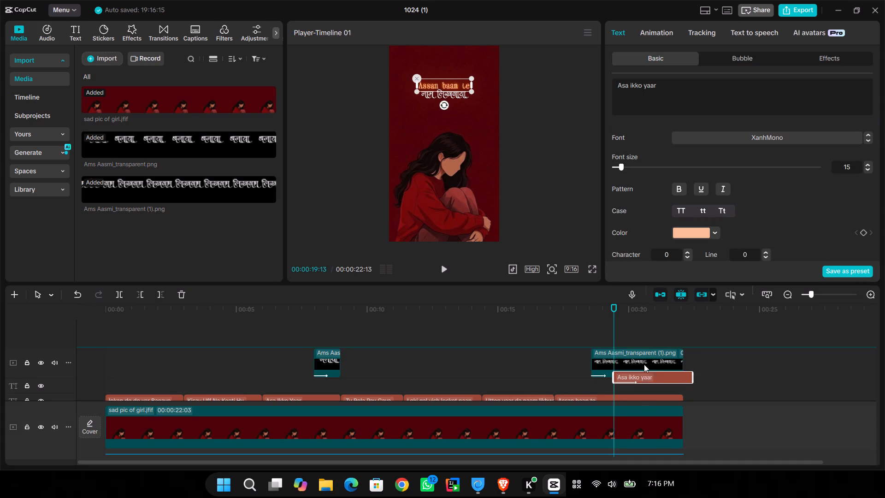
drag(644, 364, 641, 346)
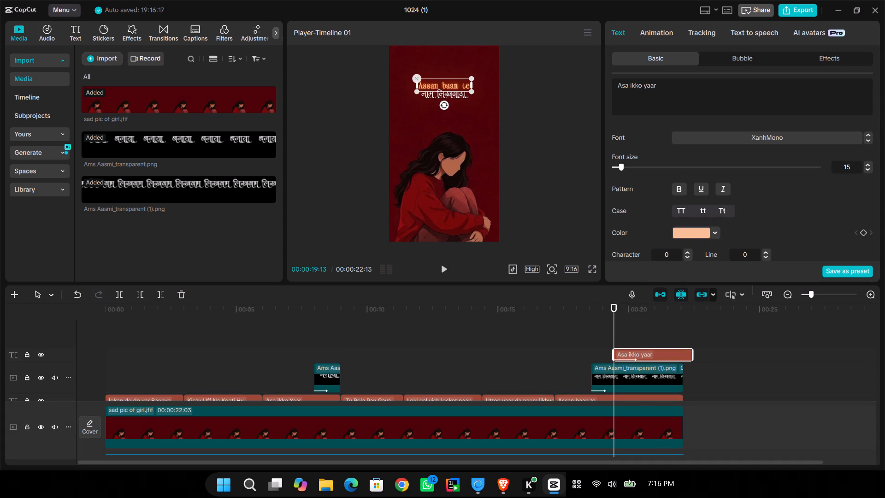
Replace the pasted text's wording with "te rola pae gaya" and capitalise the first letter of each word.
drag(667, 83, 616, 81)
key(ctrl+v)
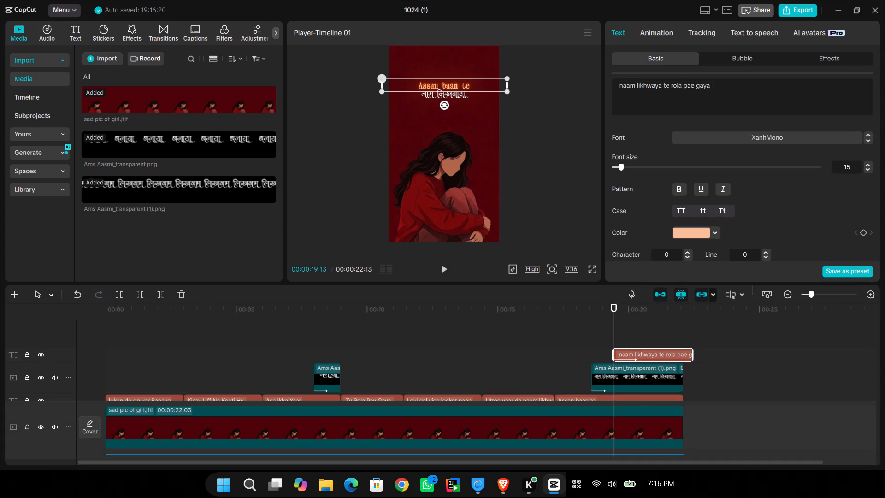
drag(661, 87, 574, 84)
key(ctrl+x)
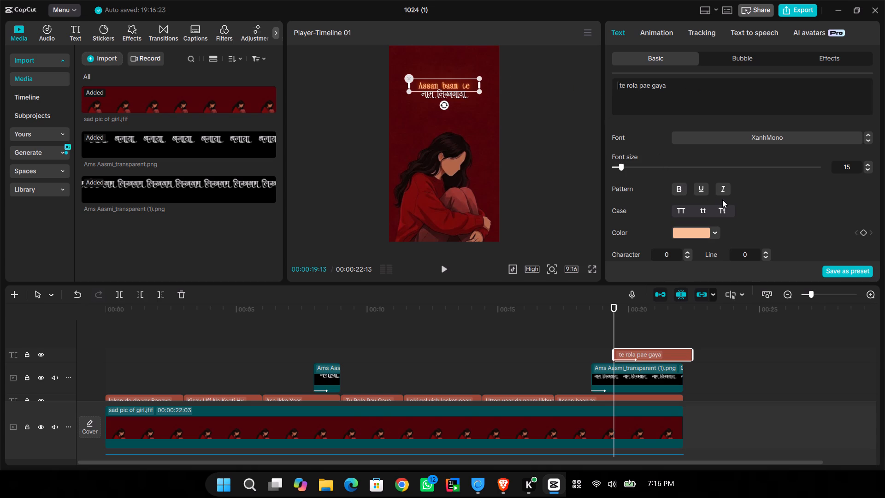
click(719, 210)
Trim the end of the "Te Rola Pae Gaya" clip to the background picture's end at 00:00:22:03.
click(583, 330)
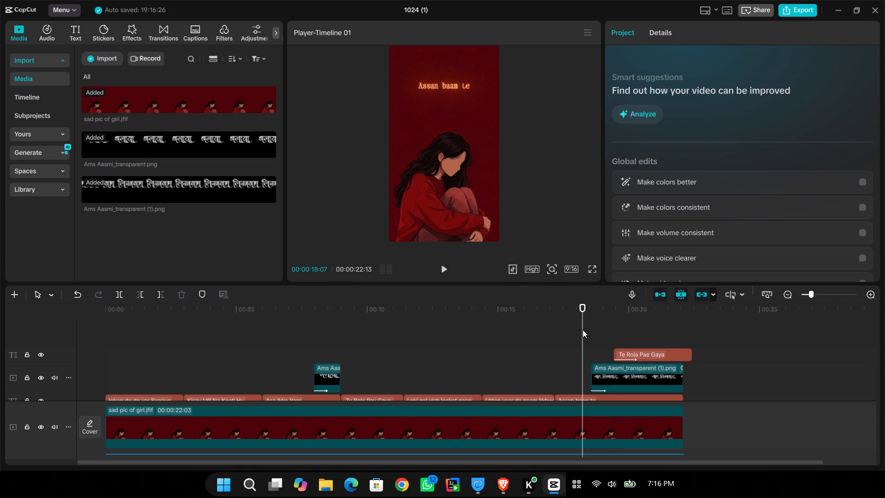
drag(583, 330, 0, 303)
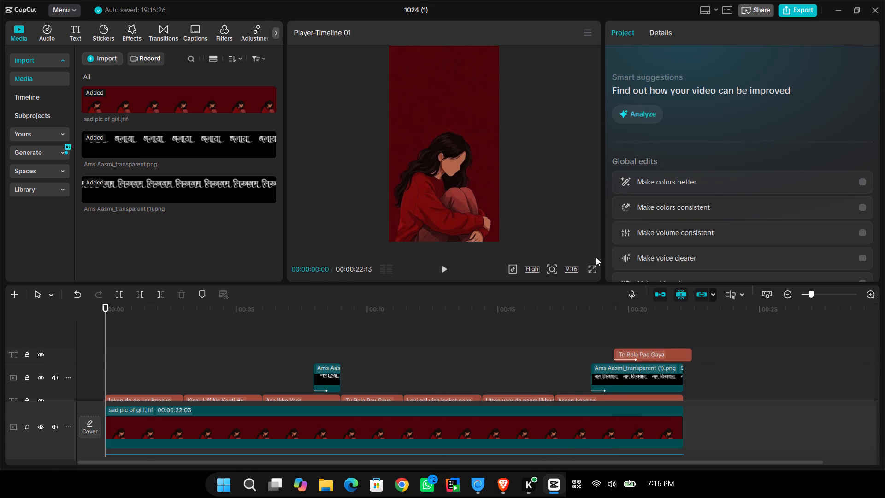
click(684, 355)
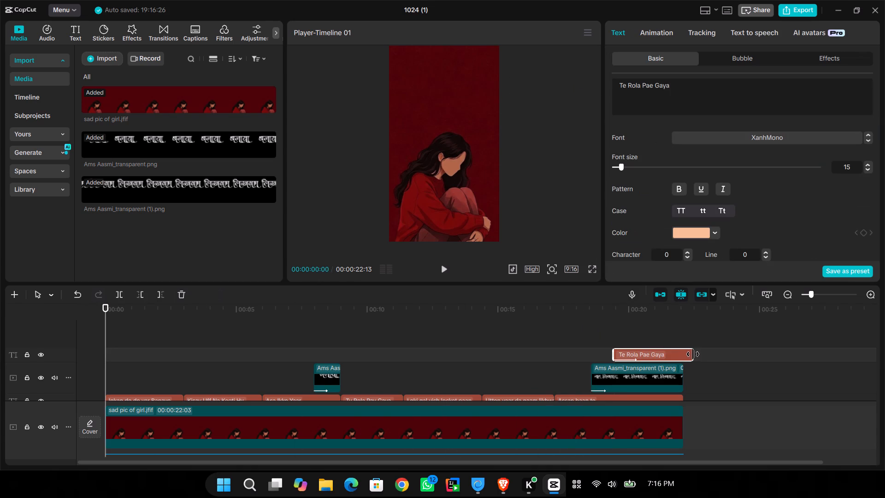
drag(693, 354, 683, 354)
Play up to 00:00:20:07 and move the overlapping "Te Rola Pae Gaya" line down to just below the नाम लिखवाया image.
click(591, 336)
key(space)
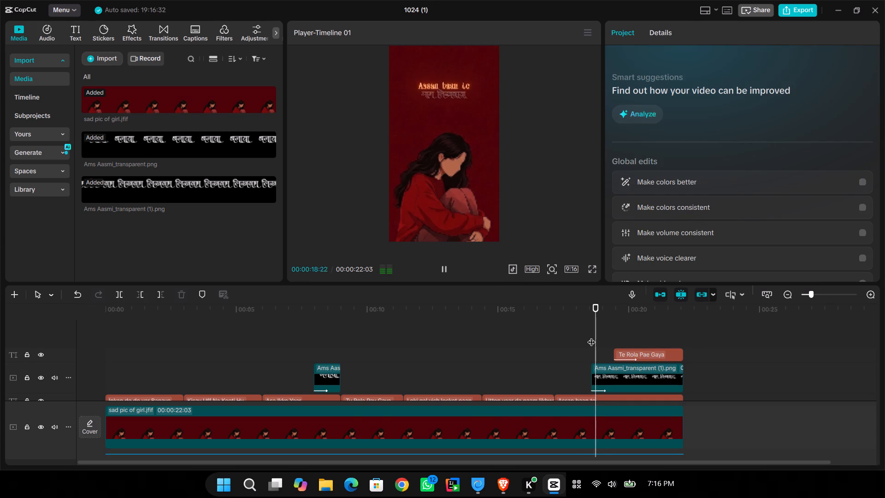
key(space)
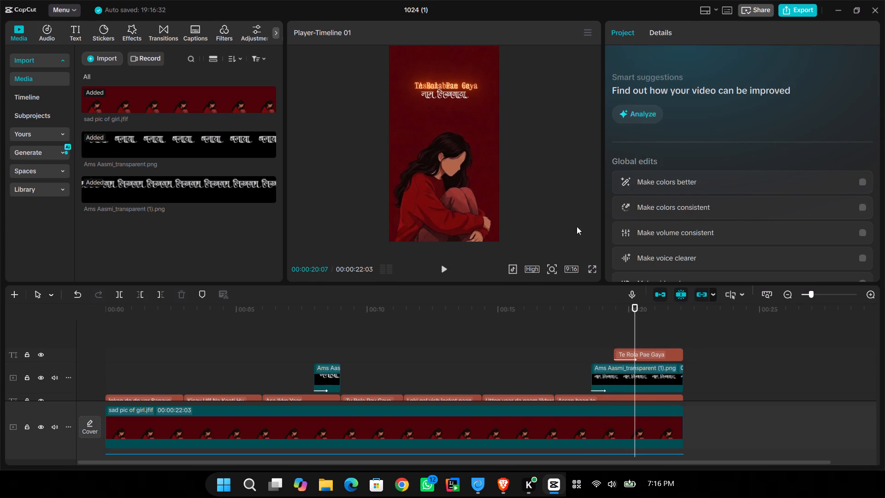
click(628, 350)
drag(469, 87, 474, 107)
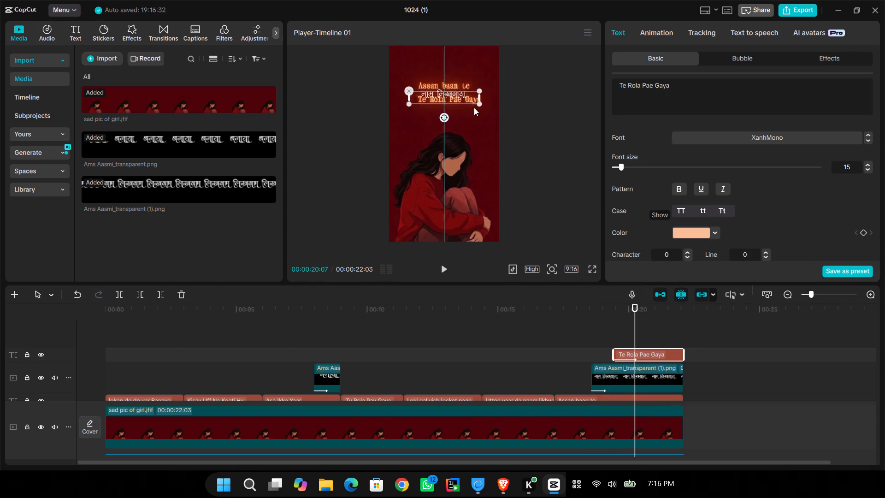
drag(474, 107, 472, 103)
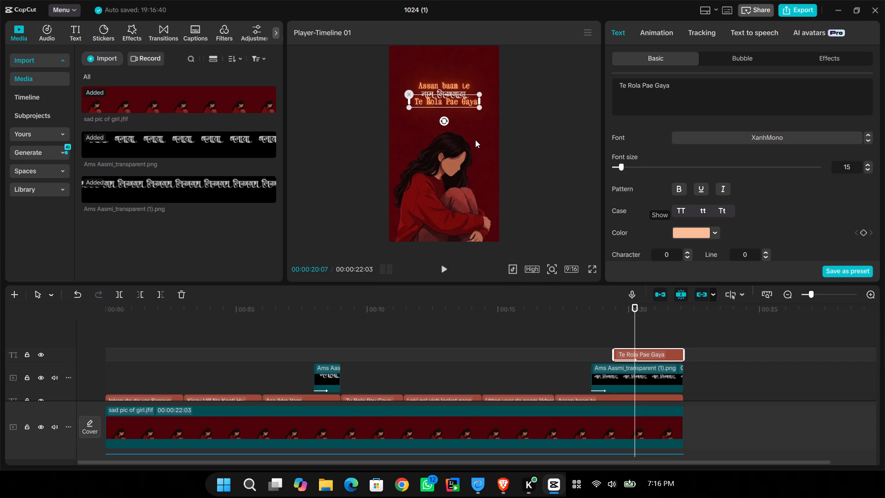
click(479, 140)
click(462, 101)
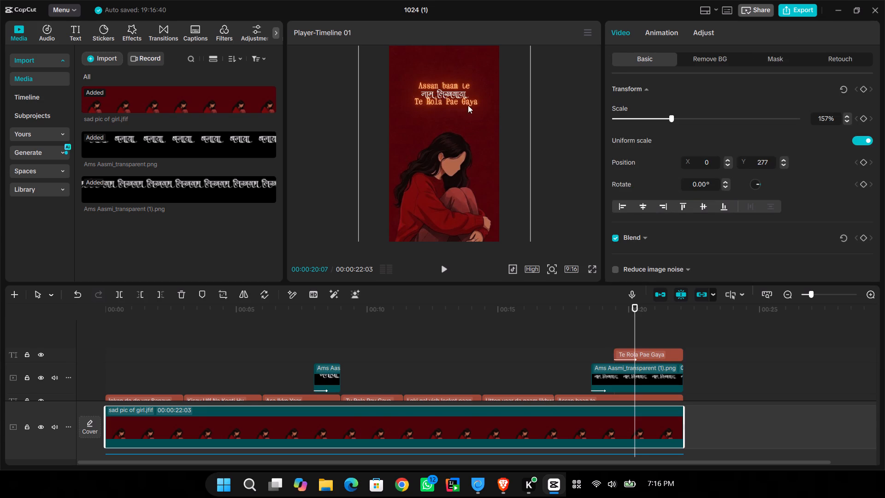
click(470, 102)
click(470, 102)
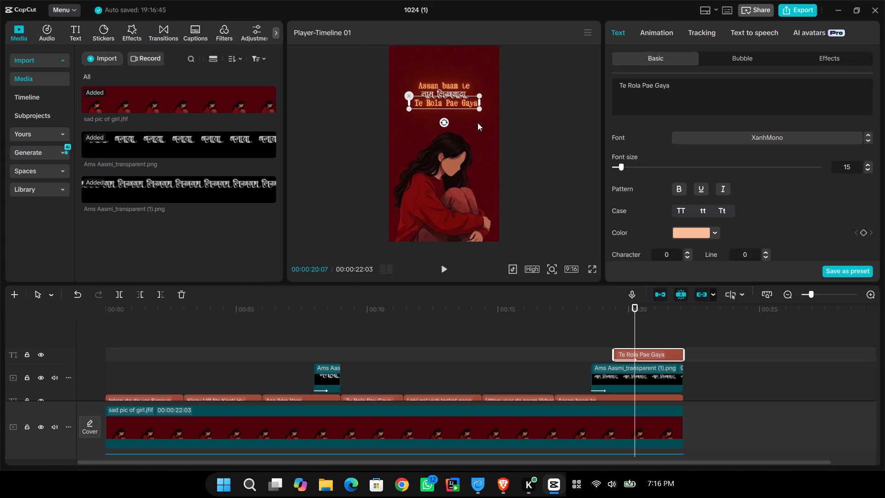
click(478, 124)
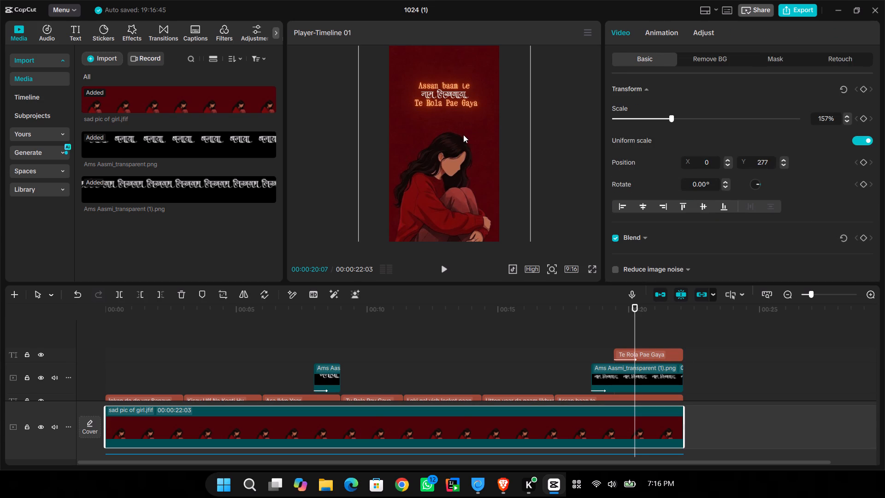
Check the stacked closing lyrics full-screen, and replay the video from the start in full-screen to review the lyric timing.
key(space)
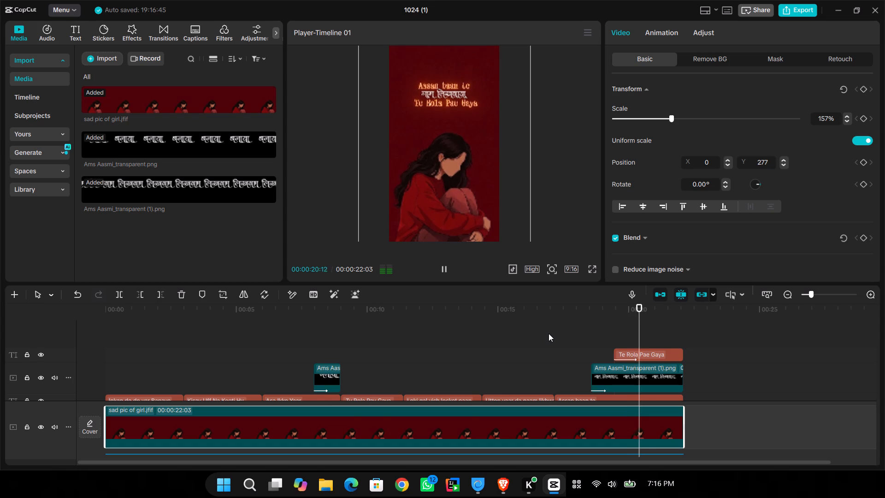
key(space)
click(594, 268)
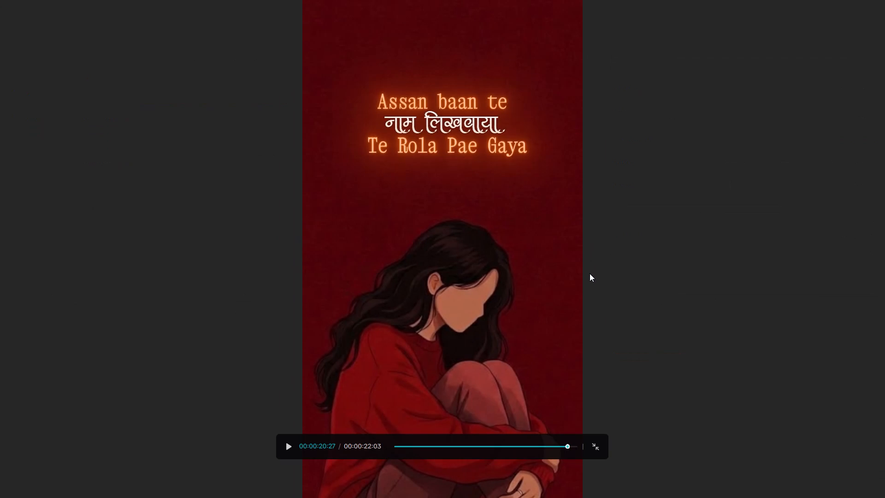
click(590, 443)
click(460, 350)
drag(461, 351, 268, 372)
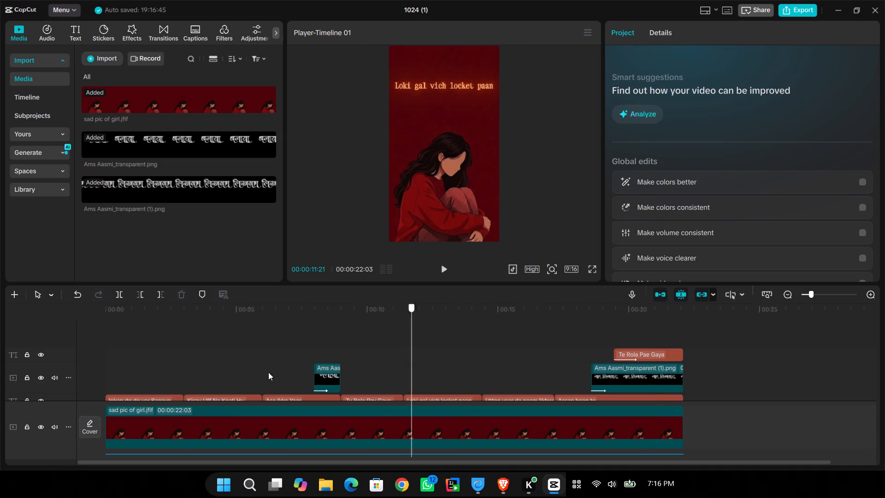
drag(268, 372, 0, 456)
key(space)
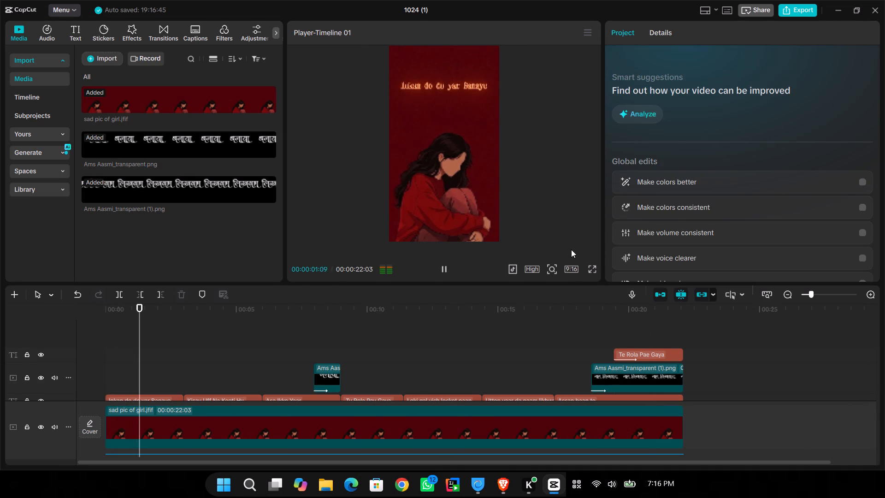
click(592, 267)
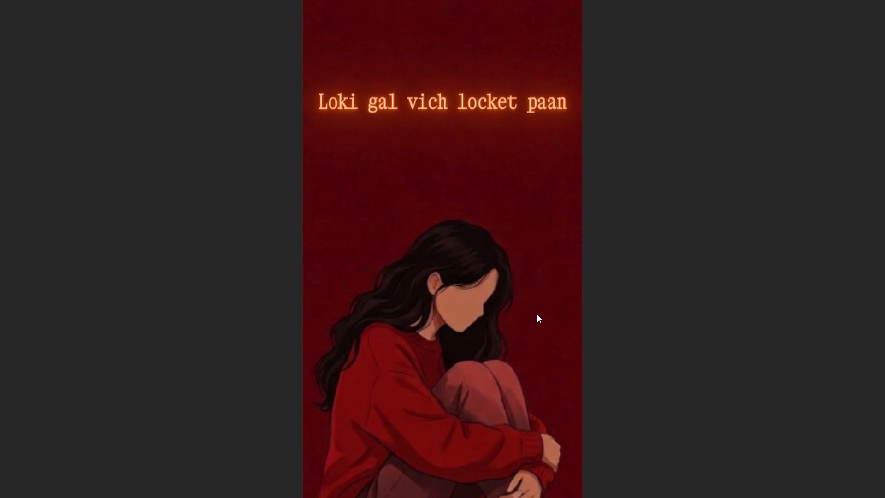
key(space)
click(513, 335)
click(597, 449)
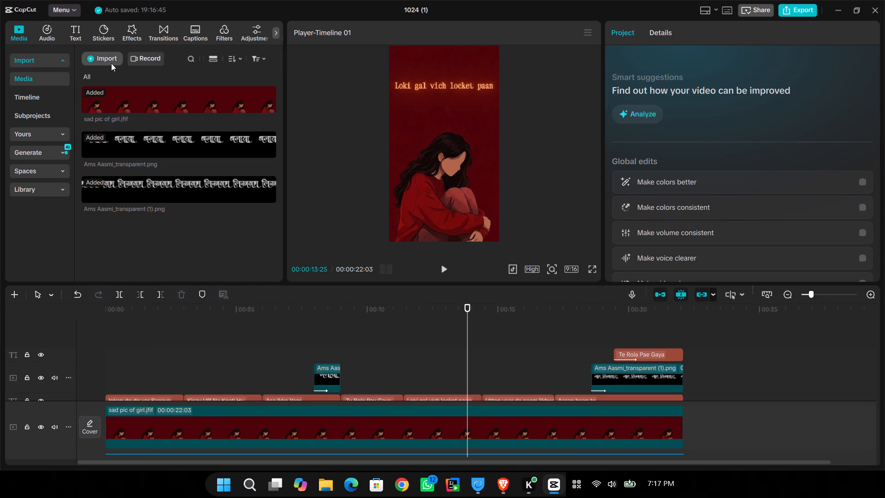
Import the man-and-woman face-to-face picture Gemini_Generated_Image_k2qqfqk2qqfqk2qq from the Desktop's edit pic folder, viewing it in Photos first.
click(112, 58)
click(139, 76)
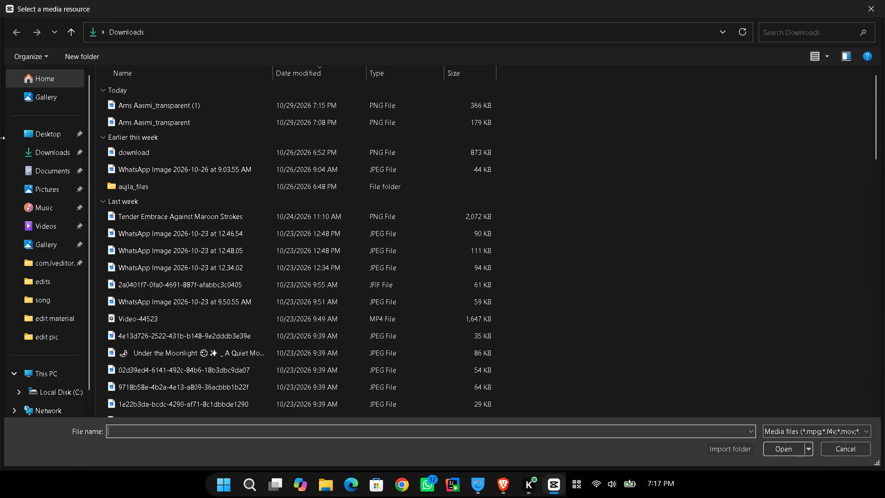
click(49, 137)
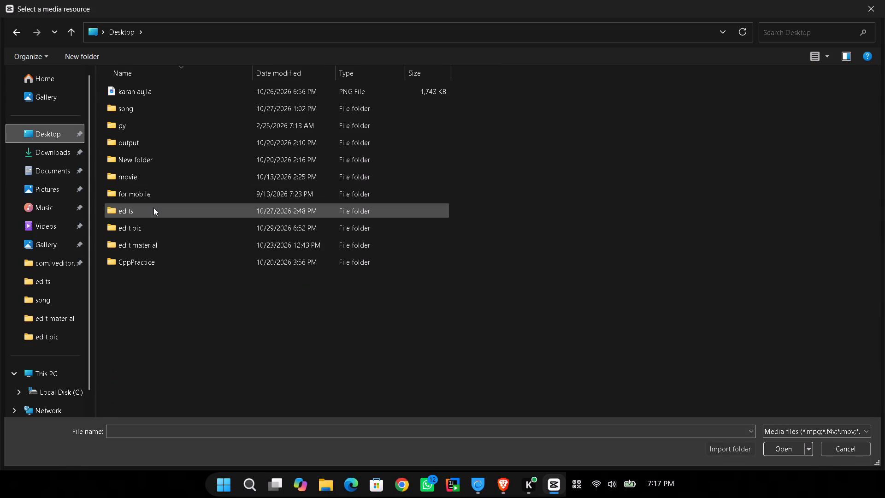
click(153, 207)
double_click(158, 229)
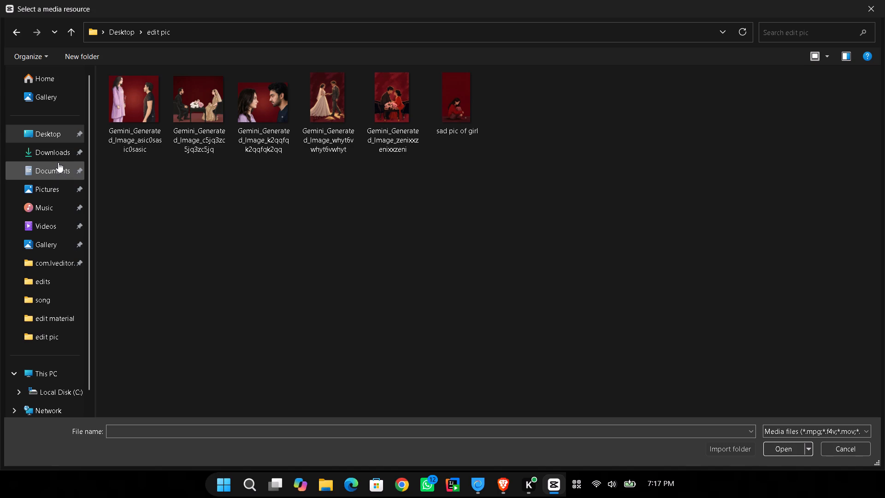
right_click(247, 105)
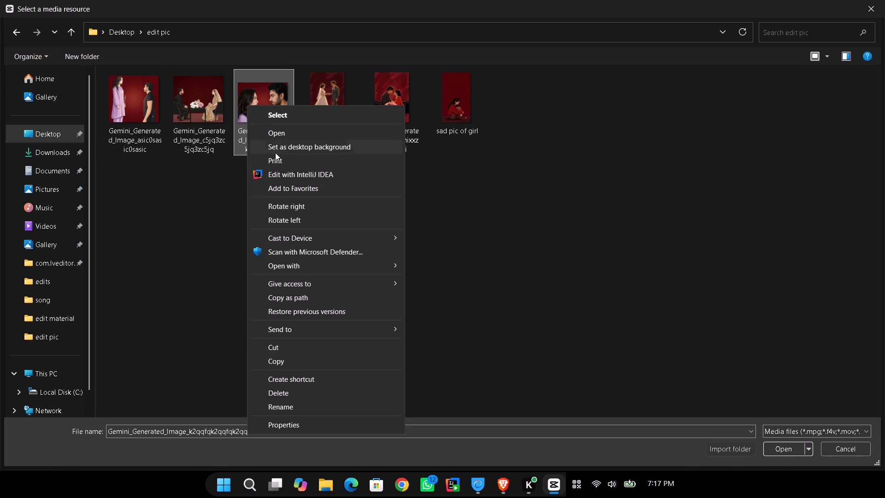
click(281, 135)
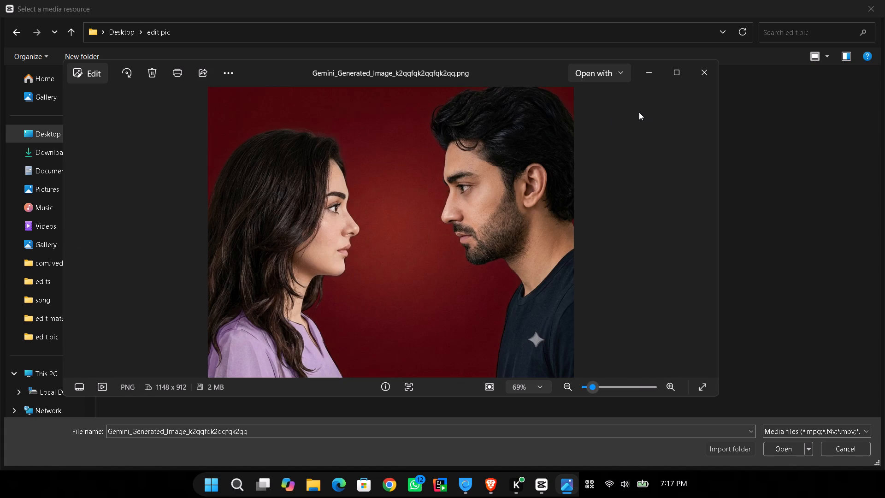
click(702, 71)
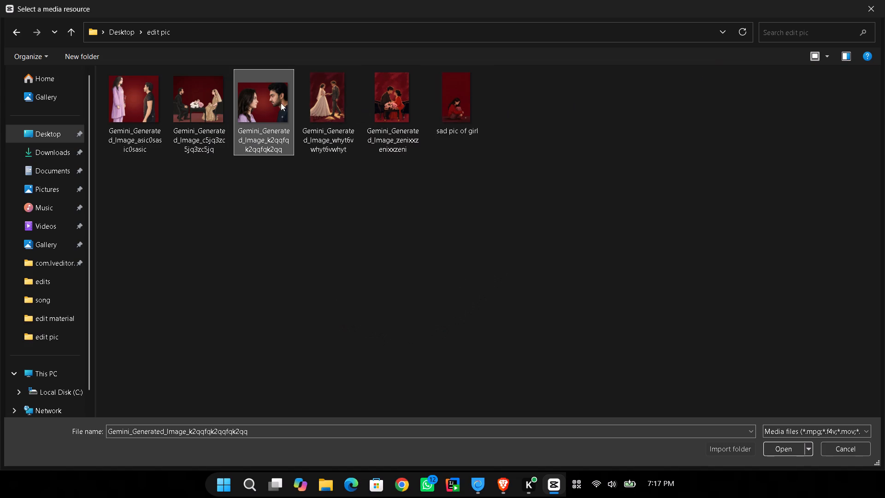
double_click(273, 101)
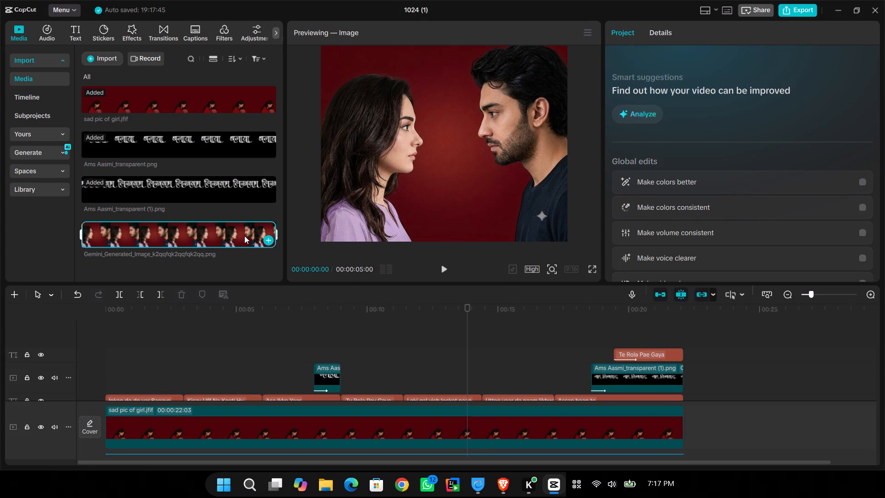
Place the man-and-woman picture on its own track above the lyric clips, starting about 3.5 seconds in.
scroll(257, 370, down, 1)
drag(218, 237, 230, 400)
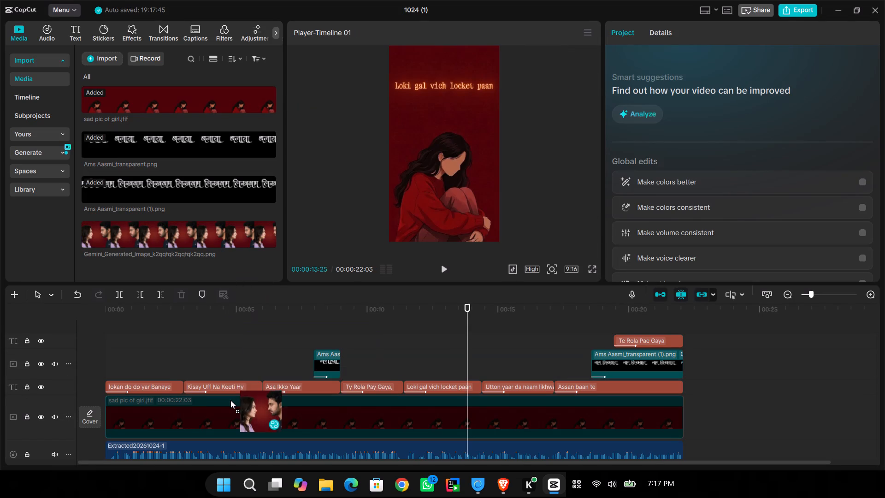
drag(230, 400, 198, 386)
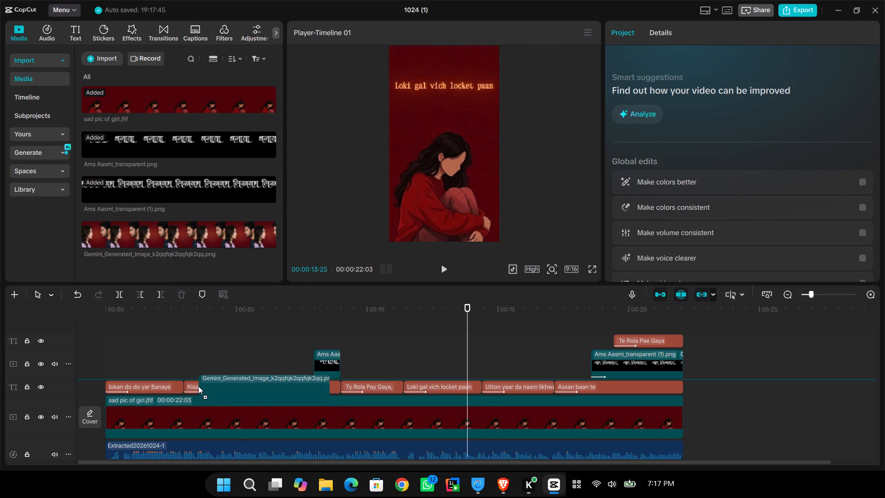
drag(198, 386, 198, 386)
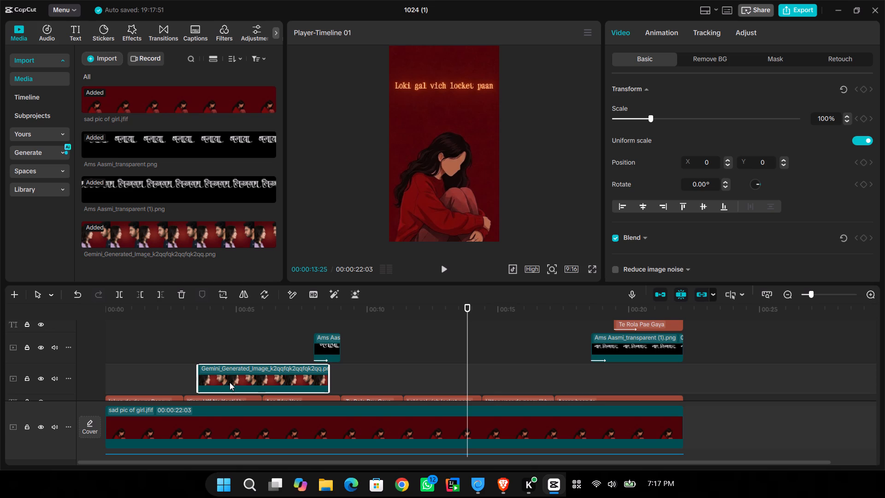
Disable the "sad pic of girl.jfif" background clip on the main track.
click(230, 382)
click(210, 426)
key(v)
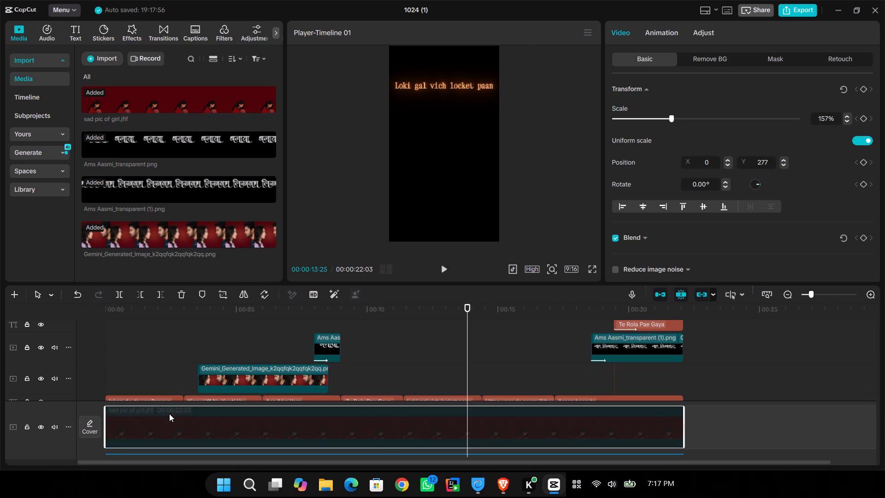
Align the couple picture clip with the start of "Kisay Uff Na Keeti Hy" and extend both its ends to a duration of 00:00:21:27.
drag(222, 376, 202, 388)
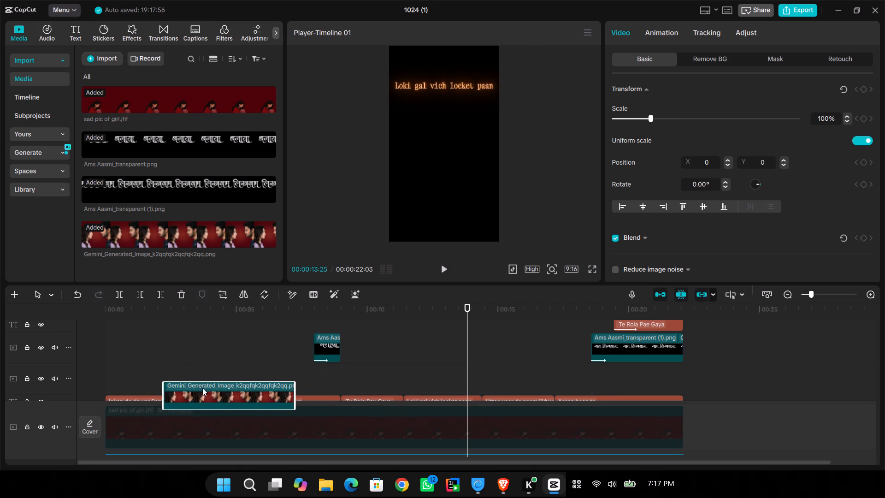
drag(202, 388, 210, 384)
click(236, 330)
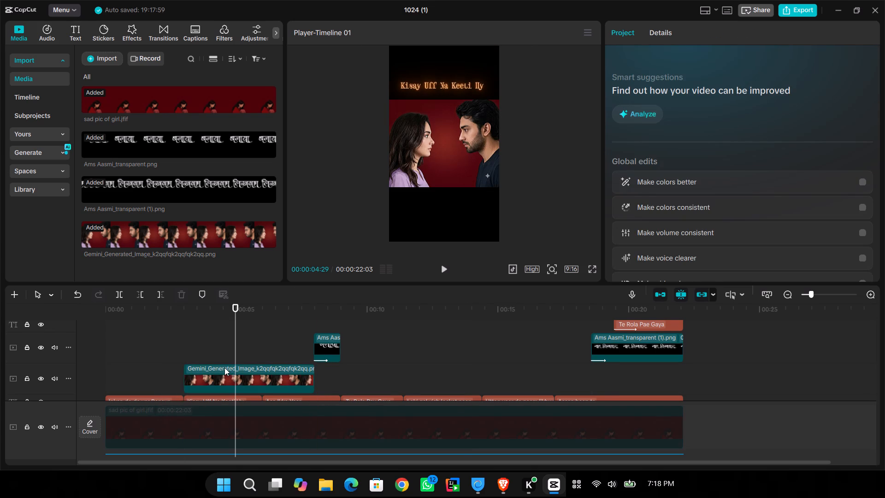
click(224, 368)
drag(181, 373, 109, 375)
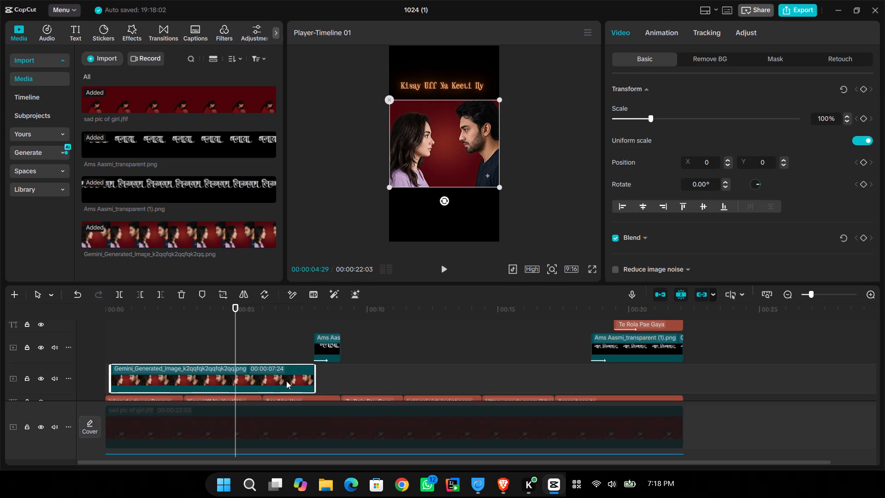
drag(313, 374, 633, 392)
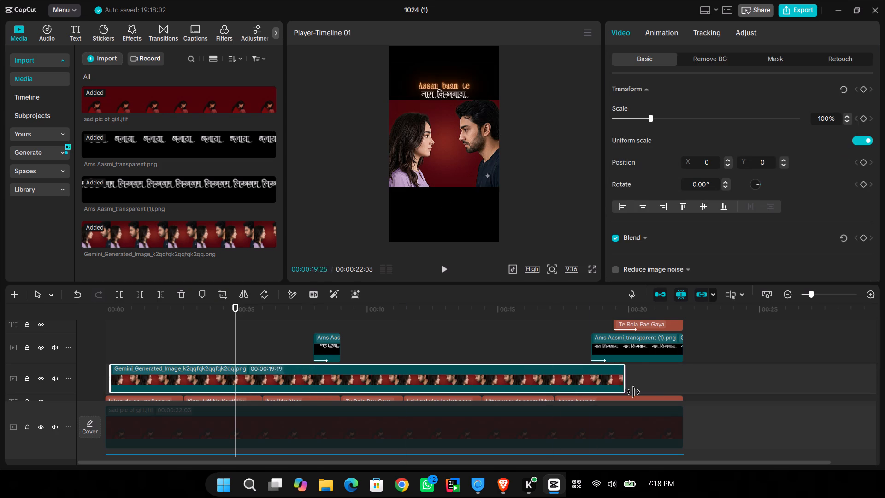
drag(633, 392, 684, 390)
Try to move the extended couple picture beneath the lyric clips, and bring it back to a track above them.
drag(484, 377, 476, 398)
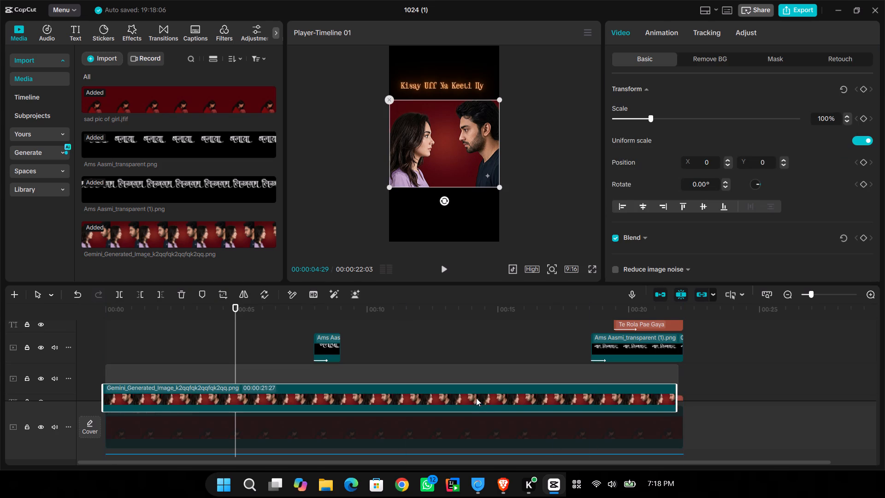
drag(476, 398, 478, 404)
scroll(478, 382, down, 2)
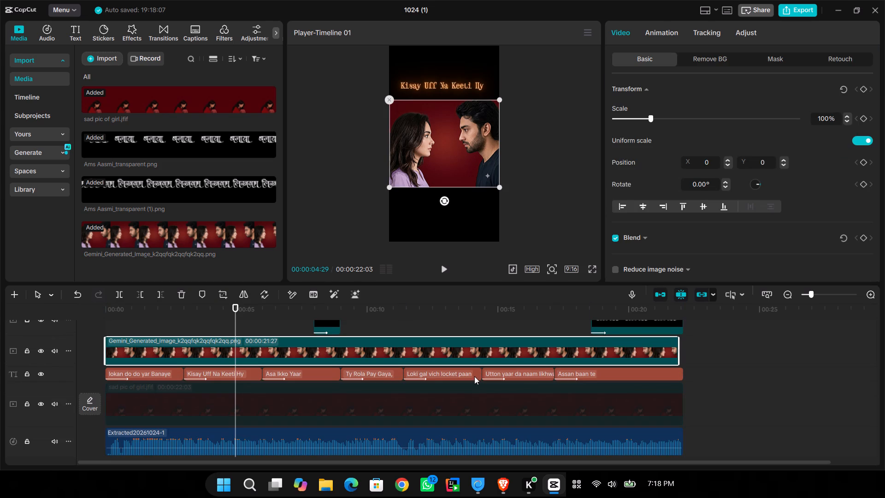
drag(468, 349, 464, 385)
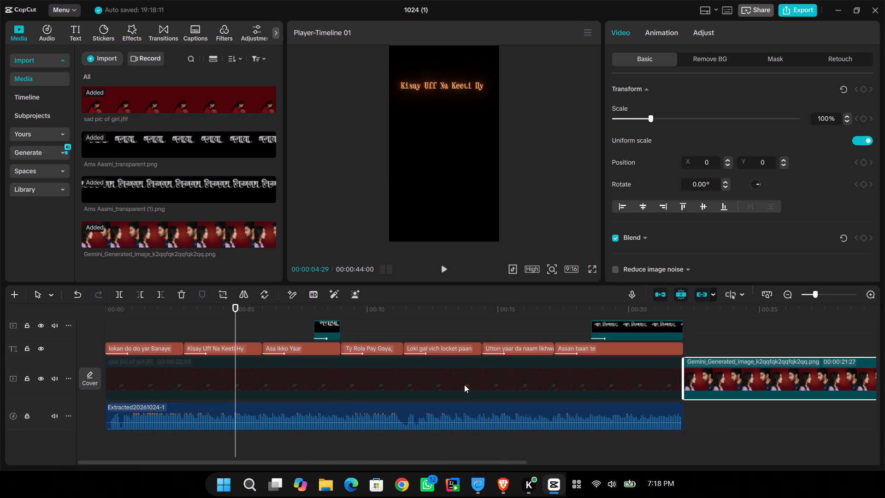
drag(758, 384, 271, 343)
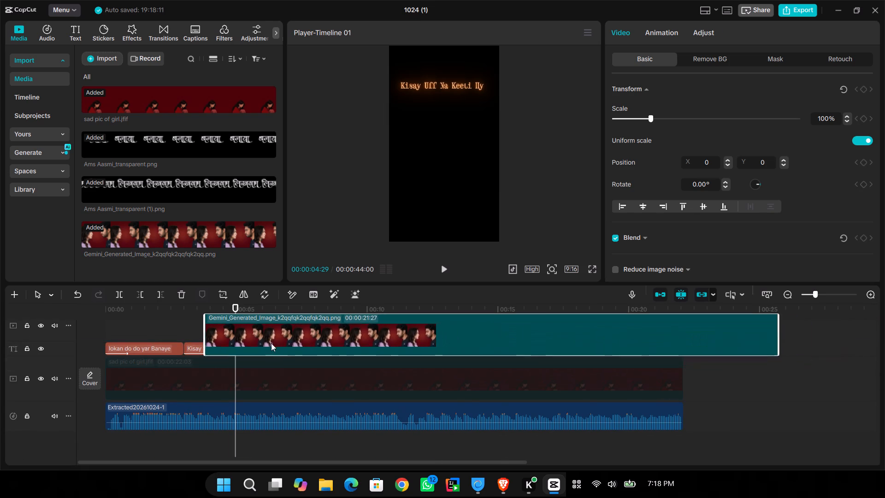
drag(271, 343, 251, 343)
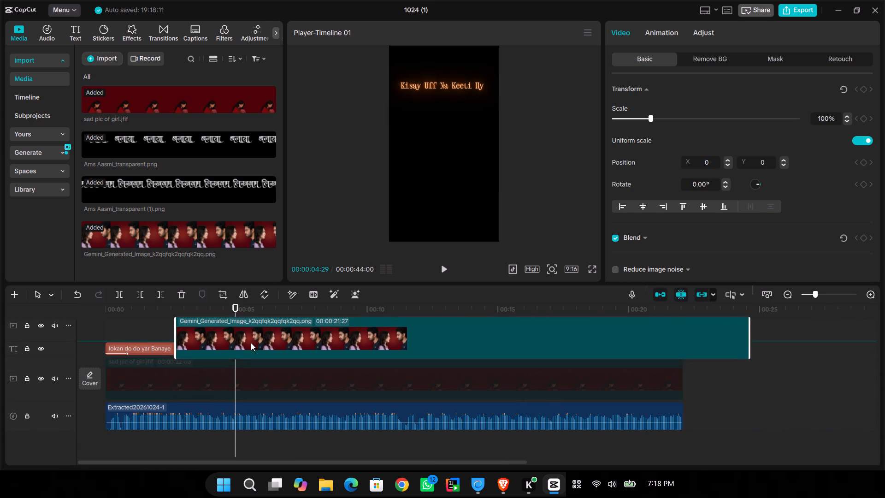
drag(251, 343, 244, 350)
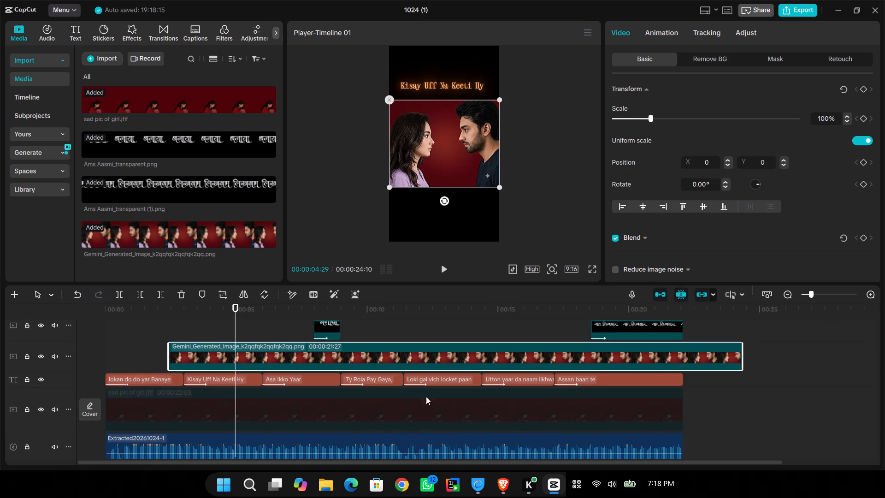
Move the seven lyric clips onto a track above the couple picture, with both the picture and the lyrics starting at 00:00:00:00.
drag(693, 380, 142, 376)
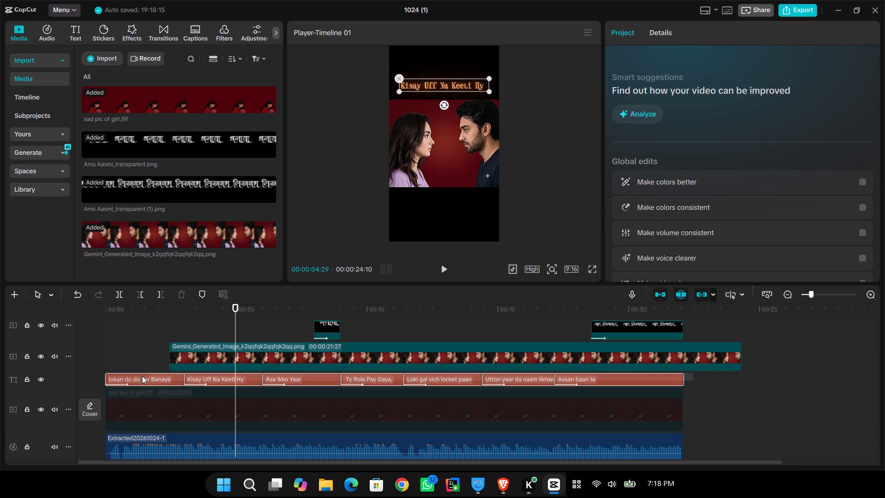
drag(142, 376, 139, 376)
drag(353, 379, 357, 356)
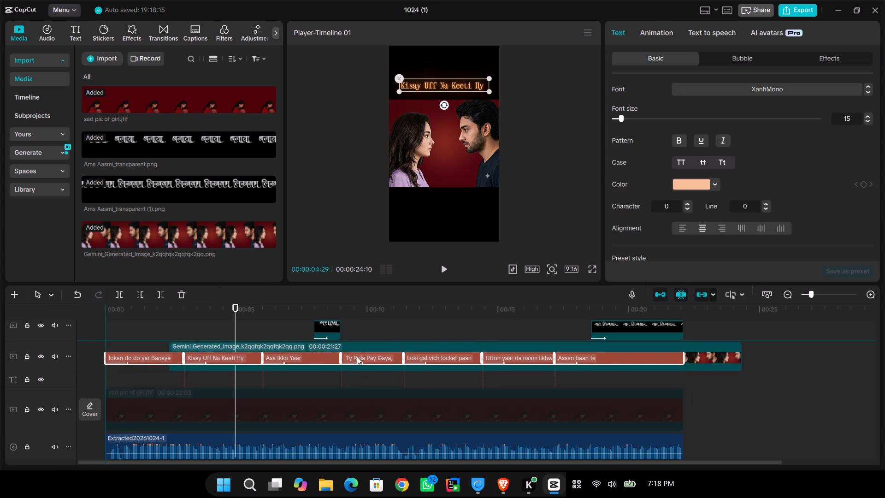
drag(357, 356, 360, 342)
drag(363, 368, 297, 370)
drag(726, 348, 115, 344)
drag(155, 347, 139, 347)
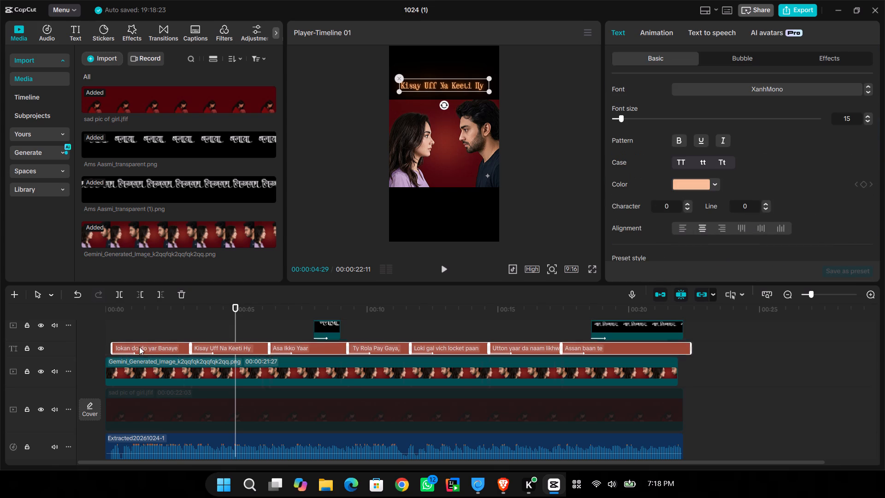
drag(139, 347, 137, 347)
Scale the couple picture to 224% to fill the frame height and shift it to X 706 so the woman fills the frame.
click(130, 326)
drag(130, 326, 79, 327)
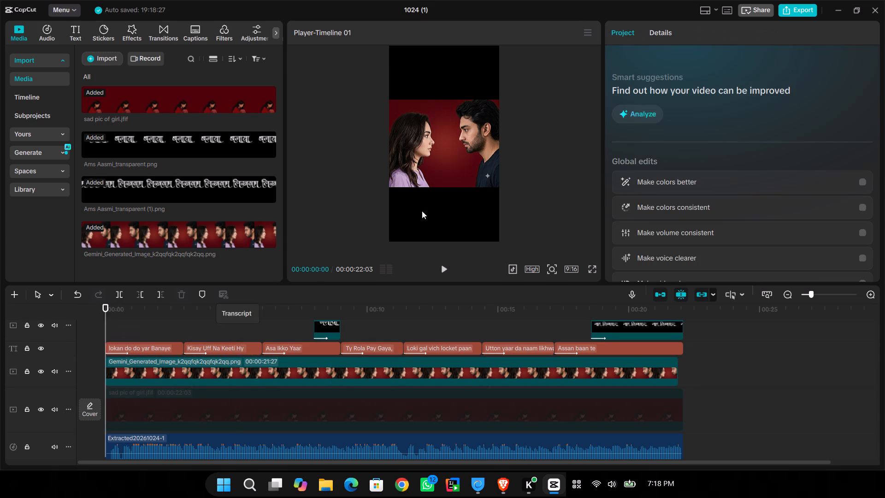
click(452, 162)
drag(499, 190, 508, 213)
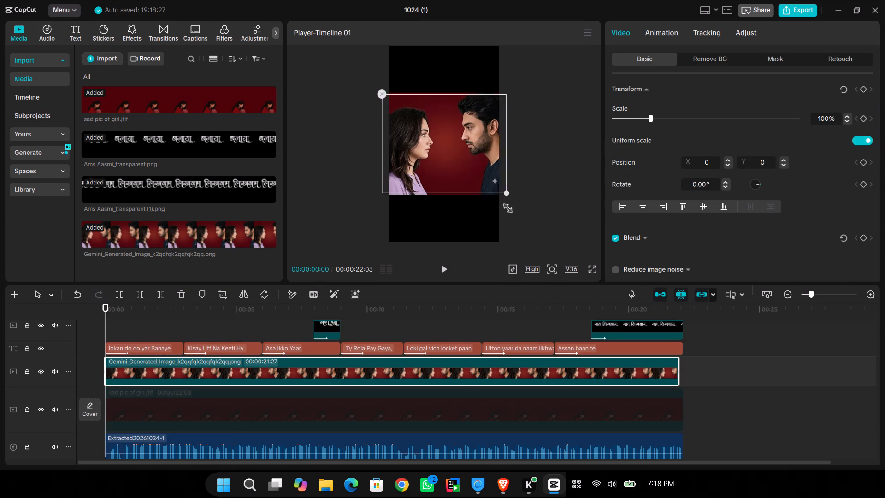
drag(508, 213, 547, 307)
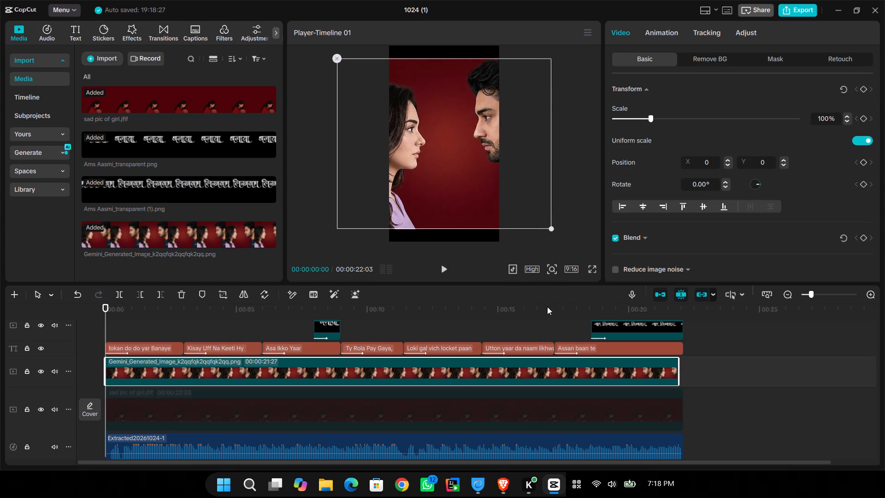
drag(547, 307, 560, 327)
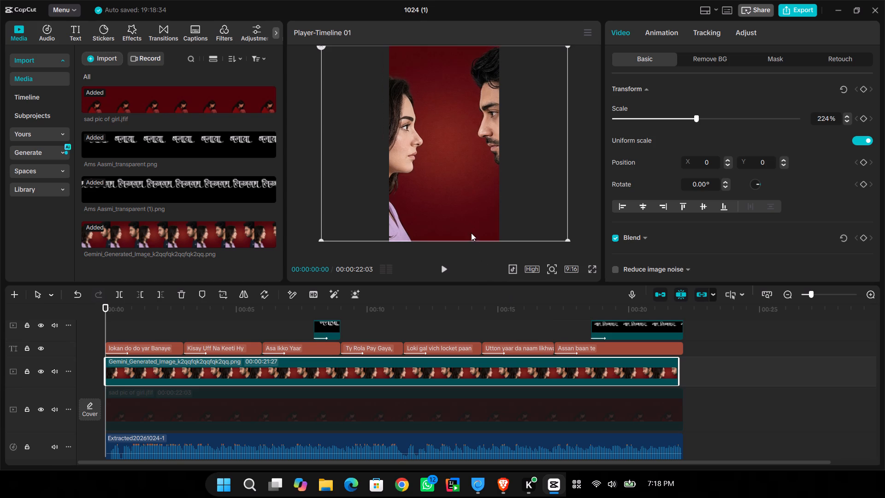
drag(463, 215, 456, 210)
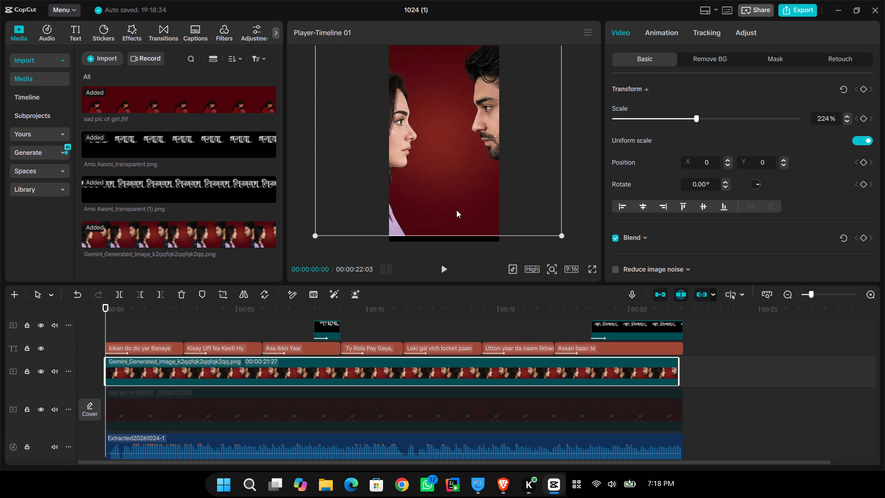
drag(456, 210, 498, 214)
Play the first two lyric lines over the woman's close-up and check the framing full-screen.
key(space)
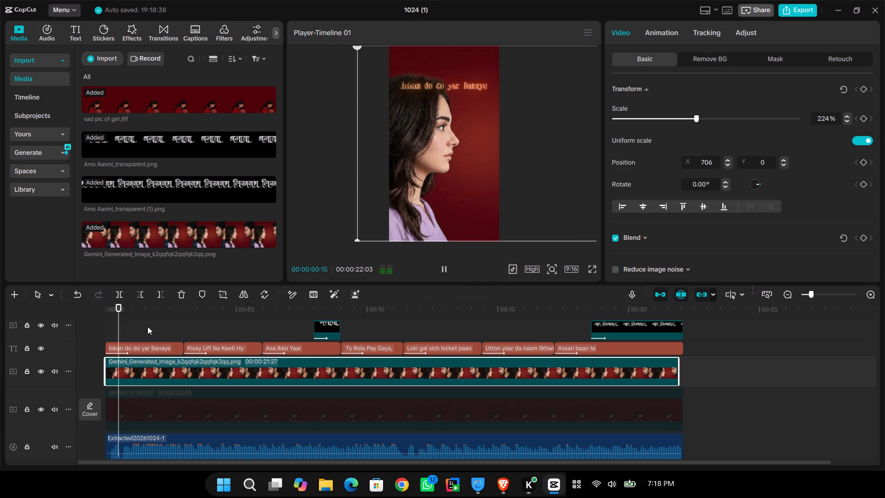
key(space)
click(424, 198)
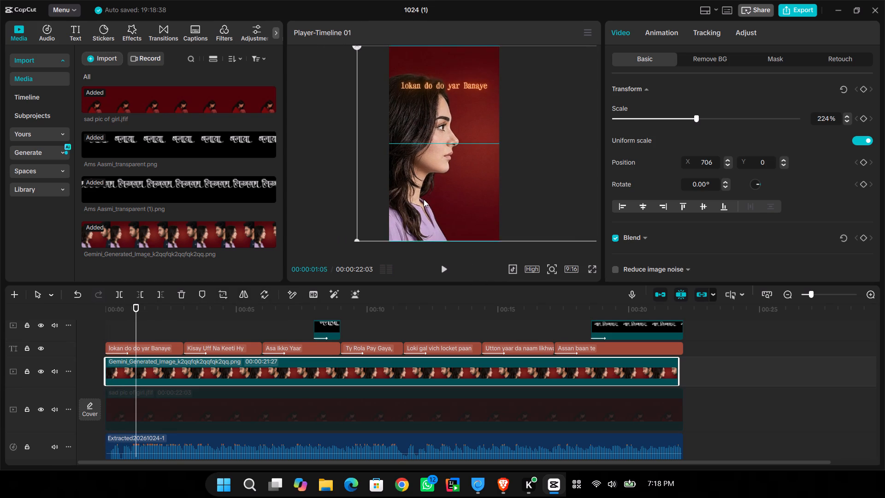
key(space)
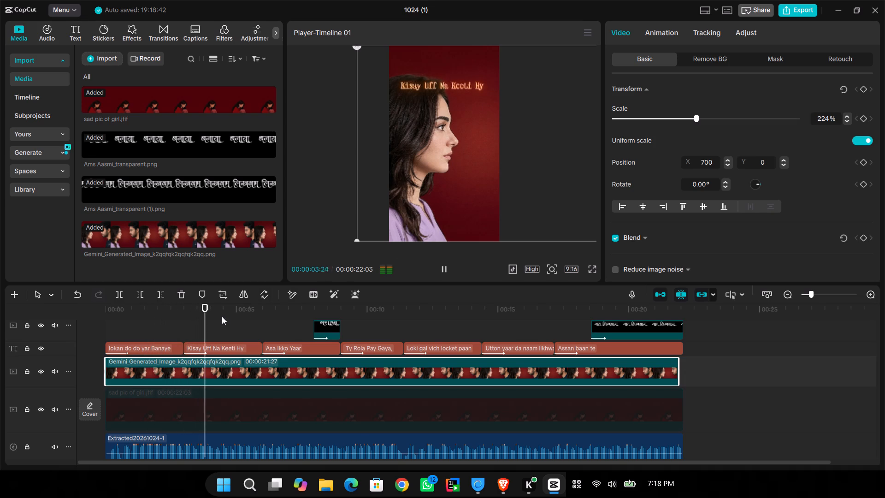
key(space)
click(590, 271)
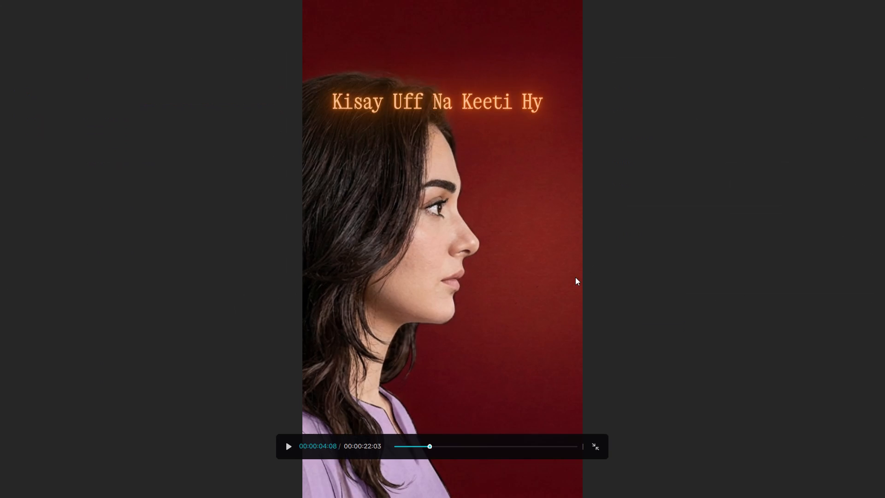
key(space)
key(space)
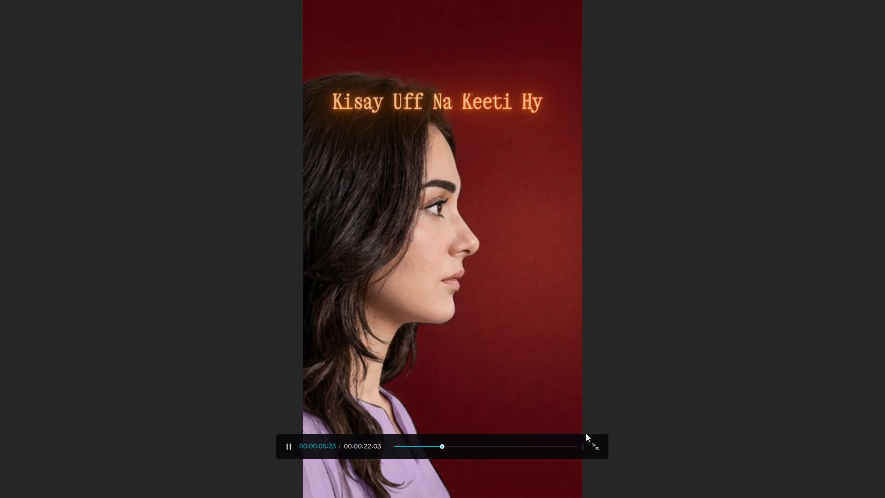
click(589, 442)
Reposition the couple picture to X -73, Y 0 so both faces are in the frame.
drag(466, 220, 438, 222)
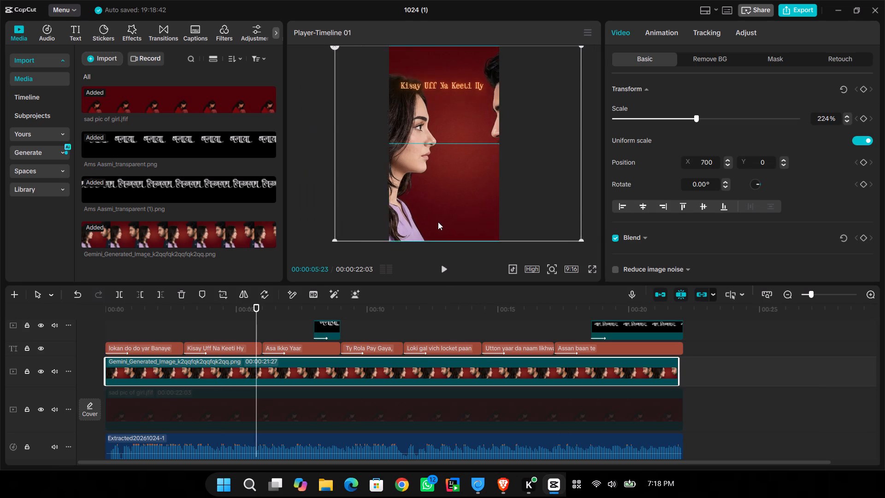
drag(438, 222, 425, 224)
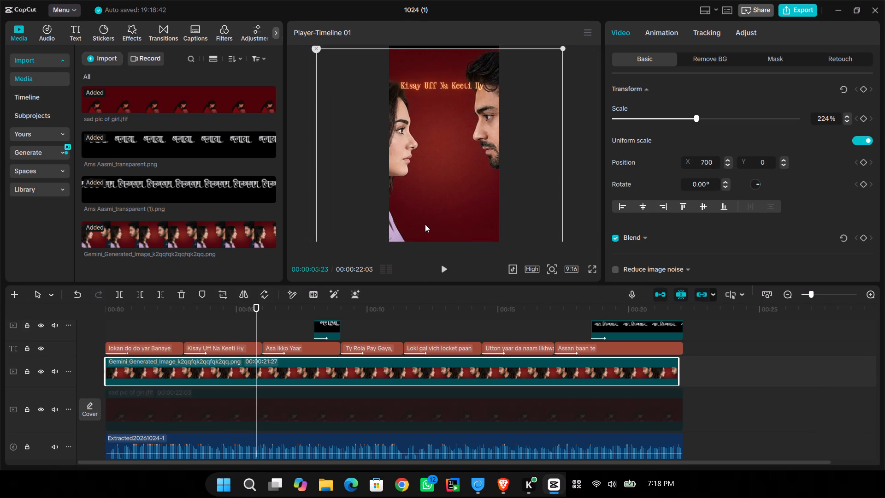
drag(425, 224, 426, 222)
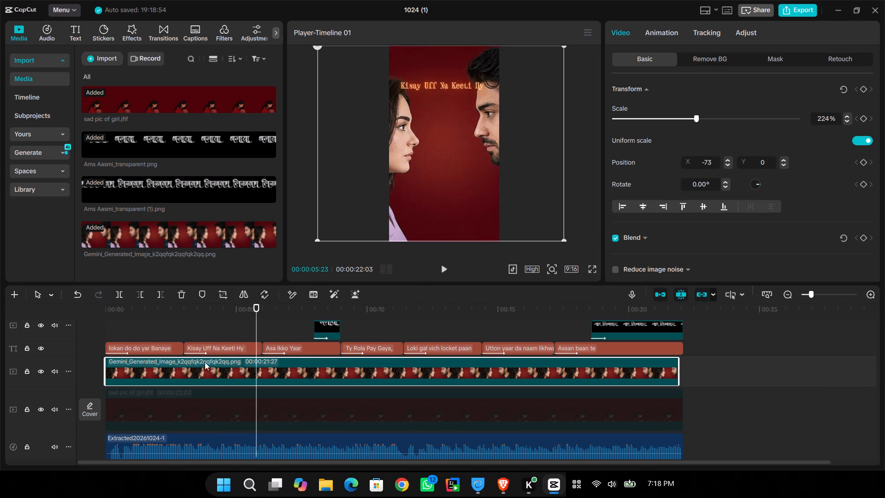
Crop both sides of the couple picture with the Free ratio, cutting off part of the woman's hair and the back of the man's head.
click(204, 363)
click(218, 290)
drag(273, 228, 319, 234)
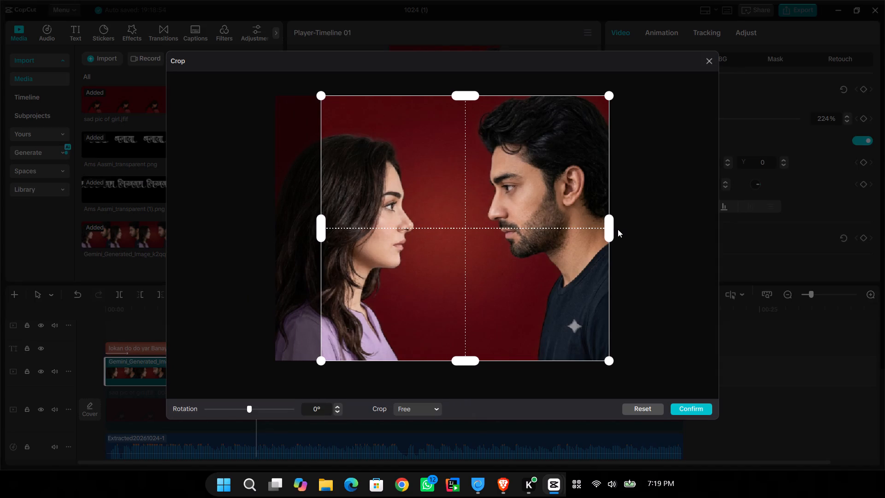
drag(613, 229, 575, 228)
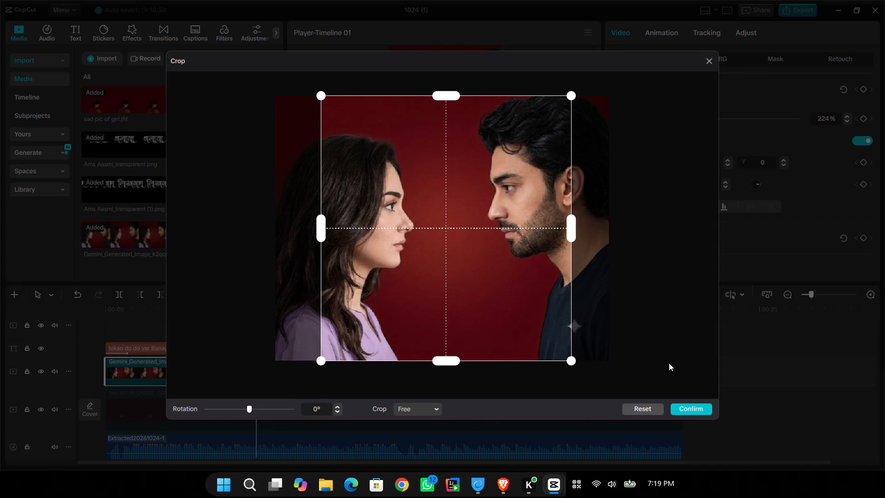
click(682, 409)
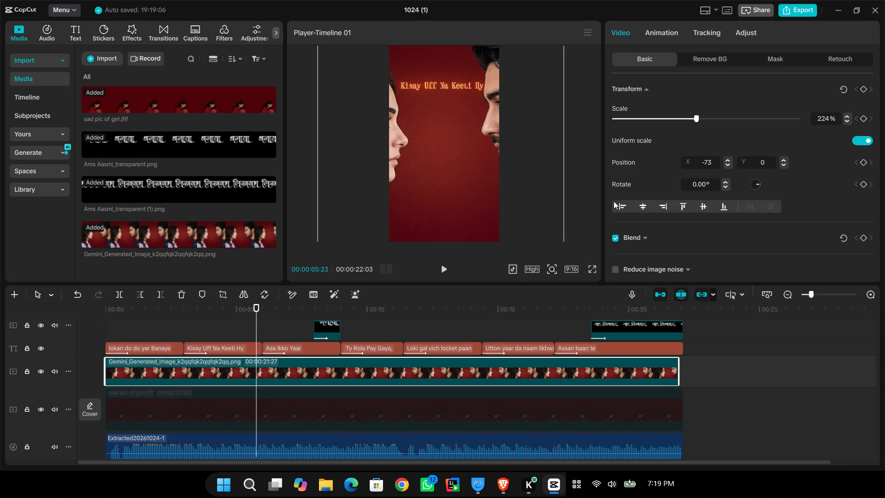
Scale the couple picture to 167% and reposition it to X 722, Y 0 so the woman's whole profile is in the frame.
click(673, 117)
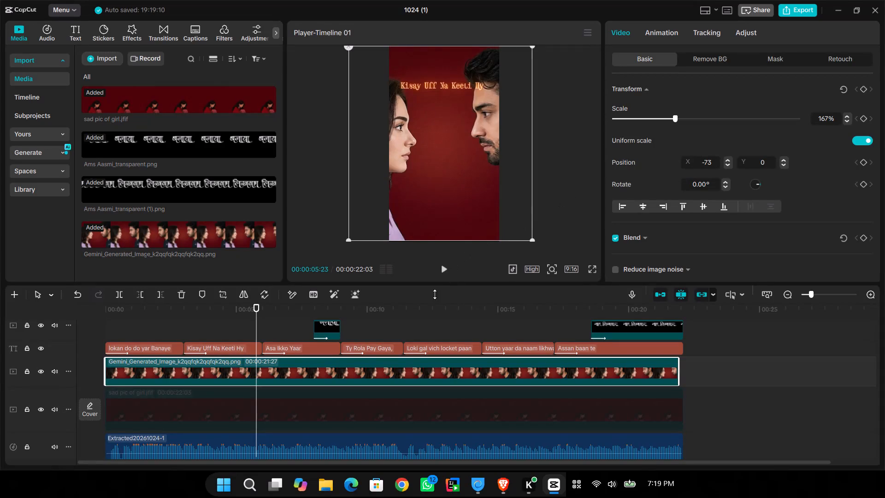
click(166, 319)
drag(167, 318, 12, 319)
key(space)
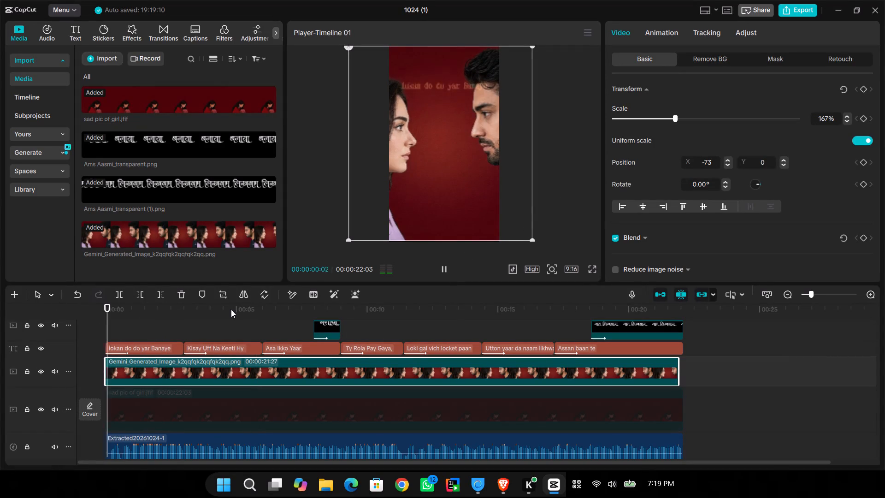
key(space)
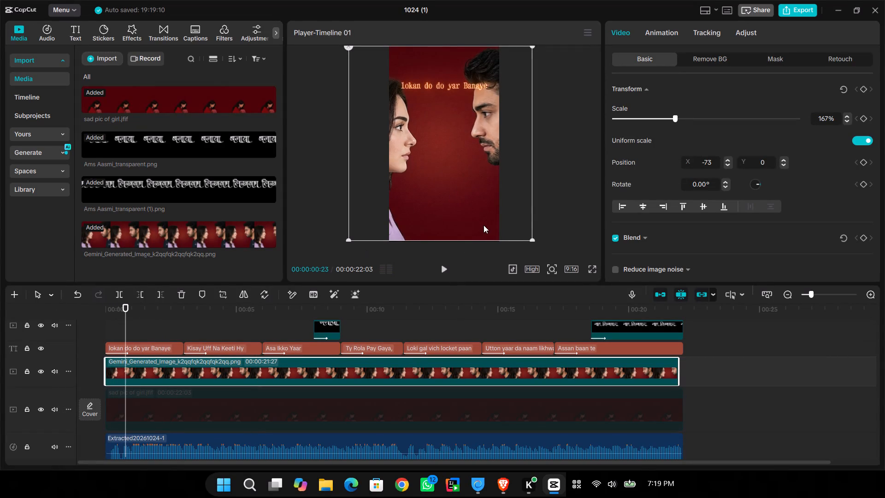
key(space)
key(space)
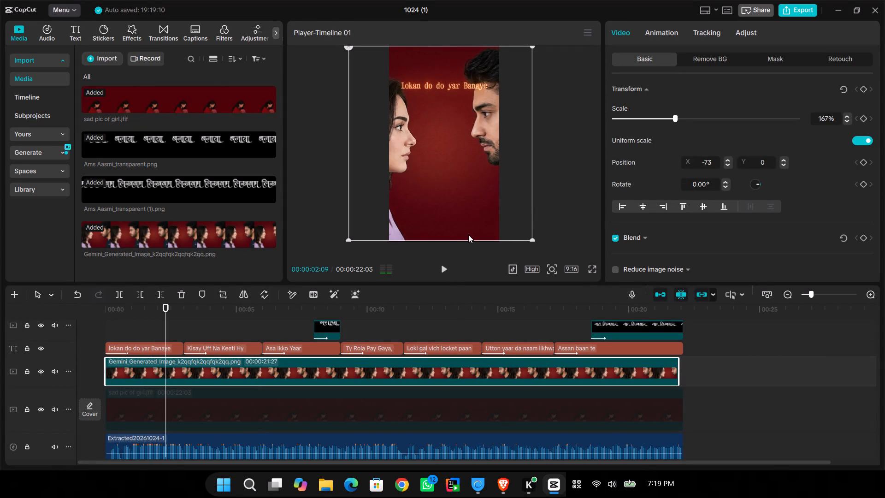
drag(469, 233, 500, 234)
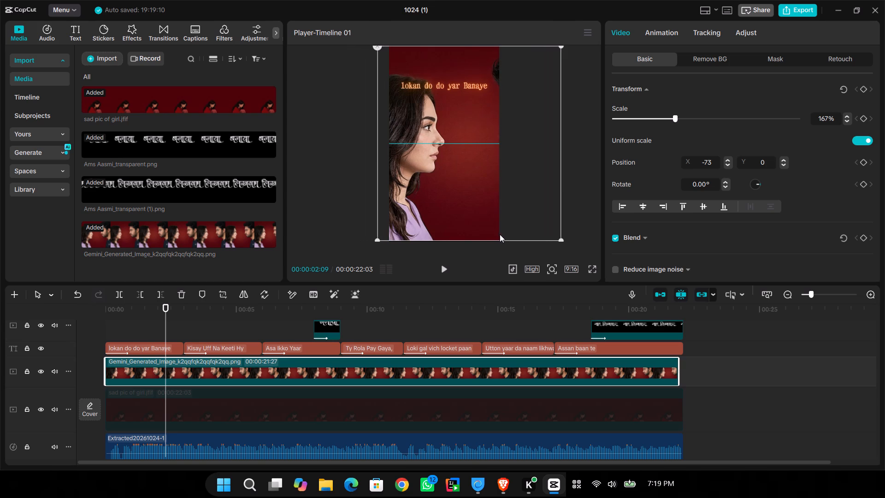
drag(500, 234, 509, 235)
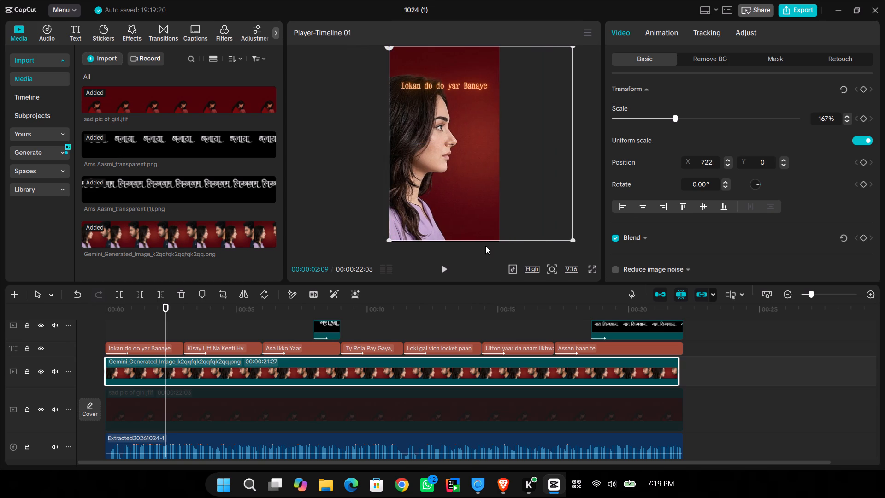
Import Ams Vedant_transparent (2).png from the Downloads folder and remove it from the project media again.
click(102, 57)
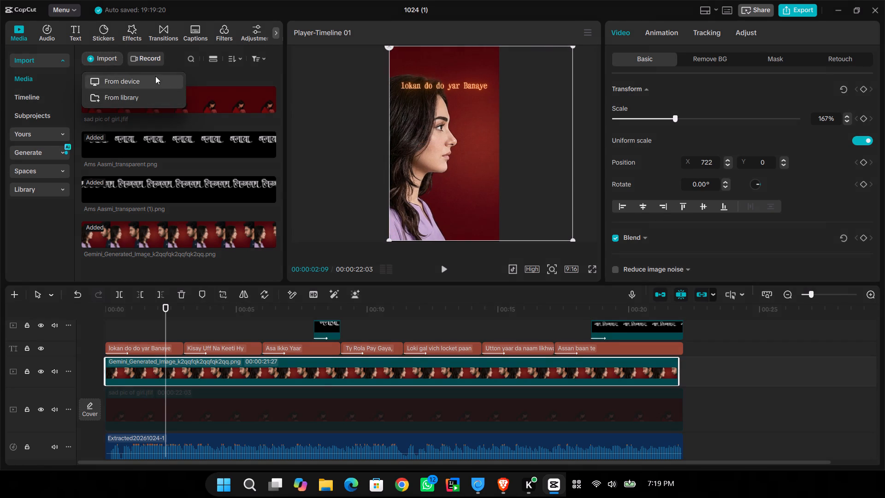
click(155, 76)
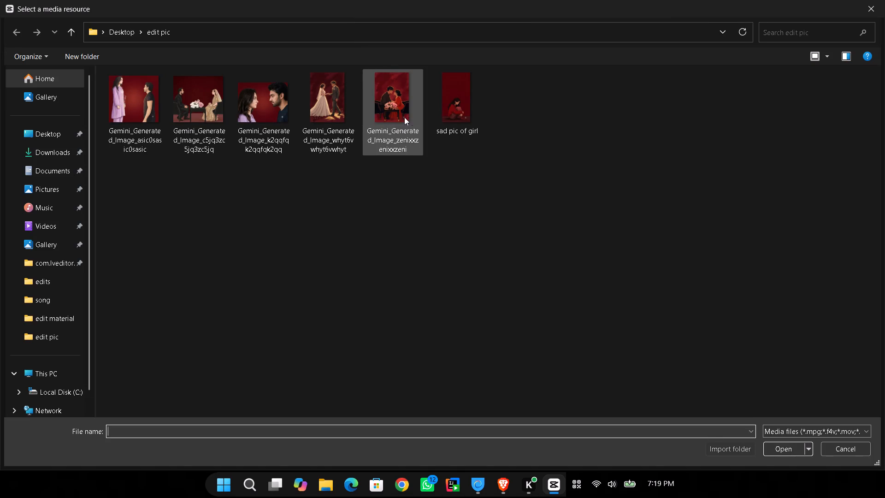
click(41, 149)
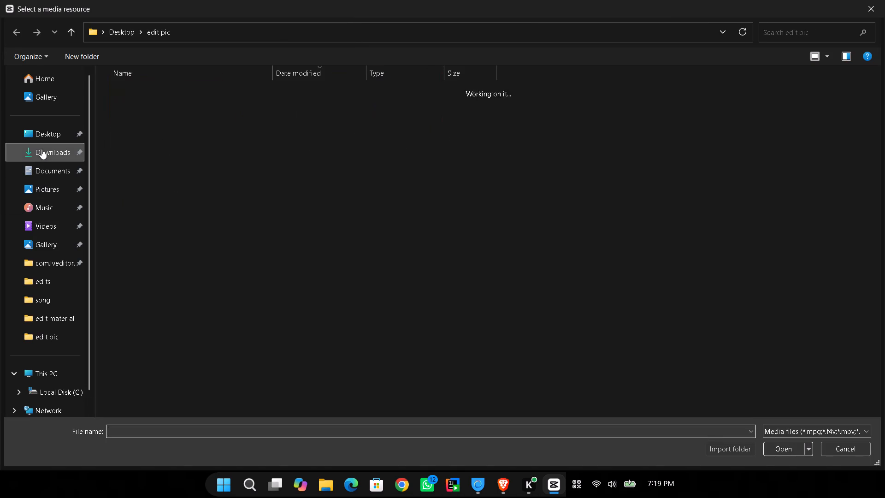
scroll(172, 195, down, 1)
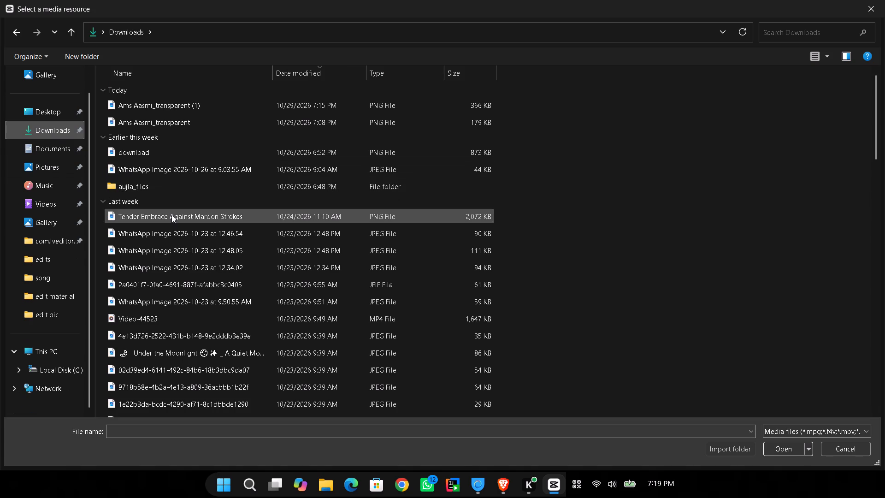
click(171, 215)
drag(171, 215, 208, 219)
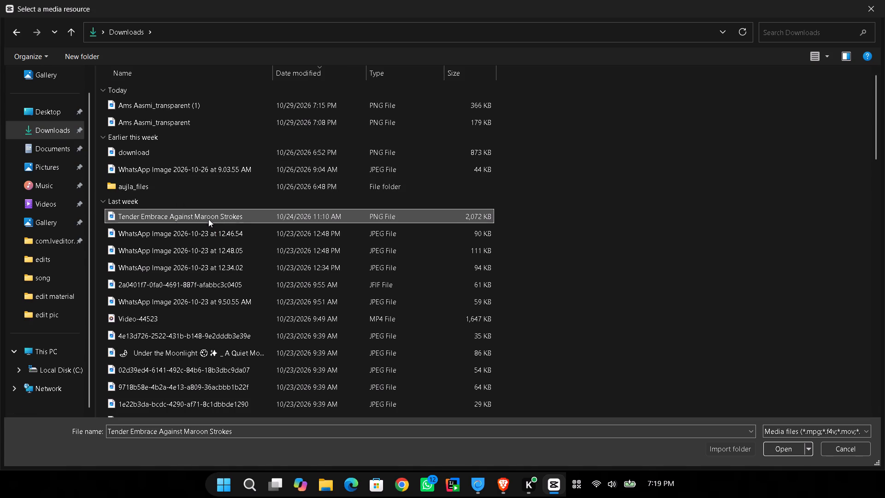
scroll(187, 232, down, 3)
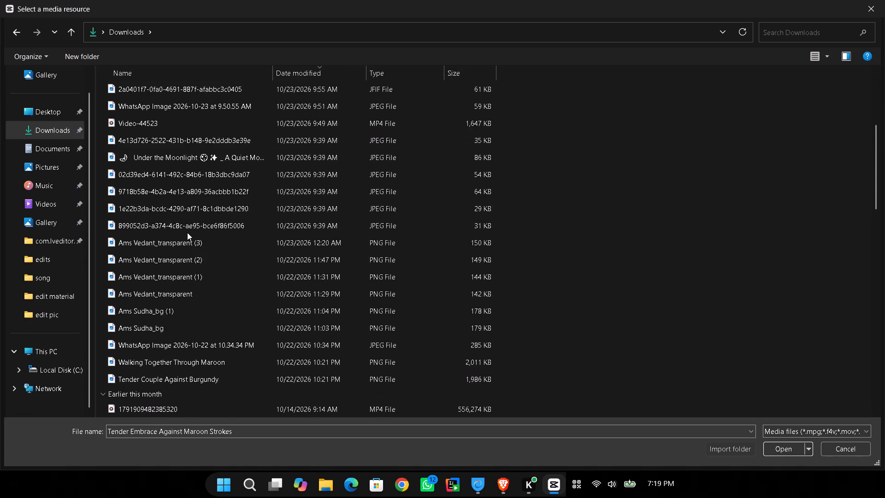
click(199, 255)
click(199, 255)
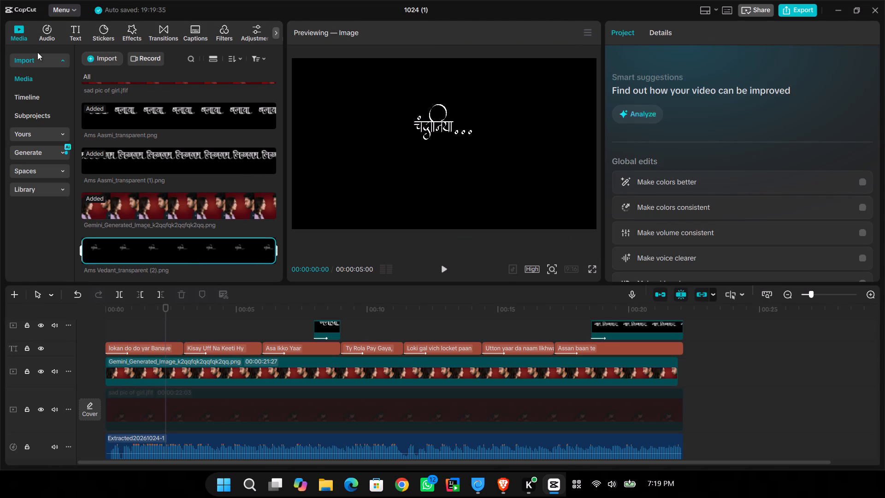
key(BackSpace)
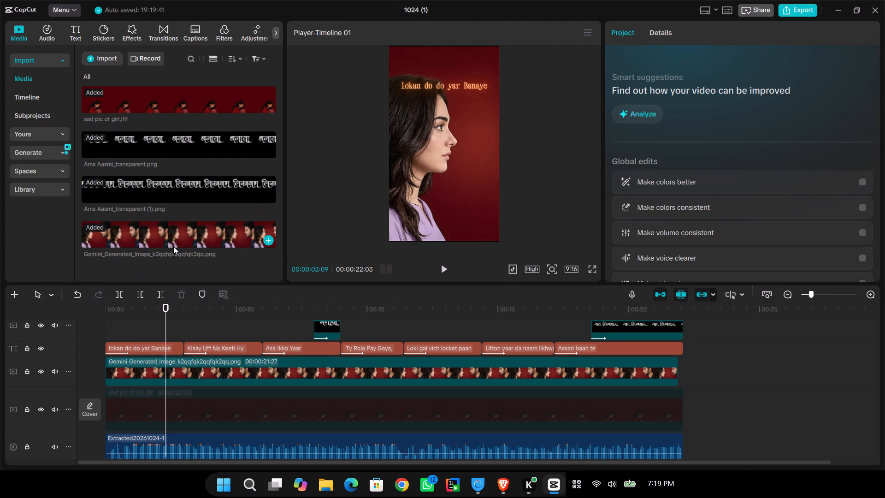
Look through the Downloads, Desktop and recent files for another media file to import.
click(206, 232)
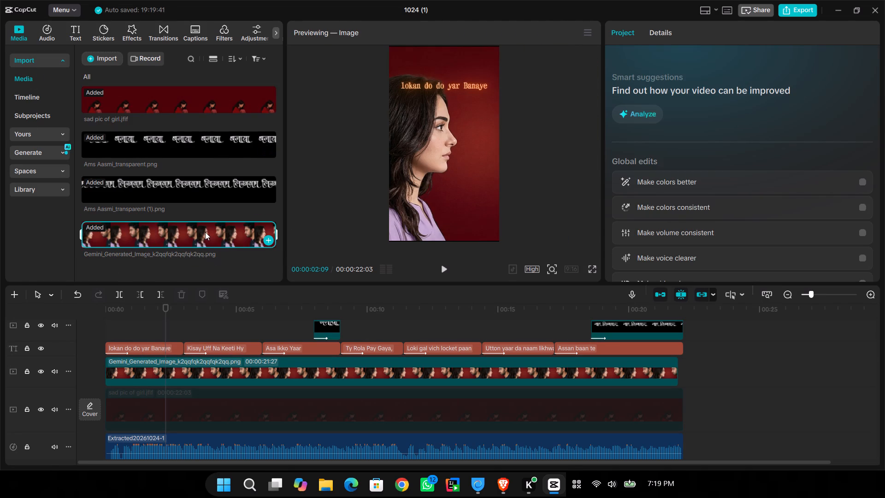
click(93, 55)
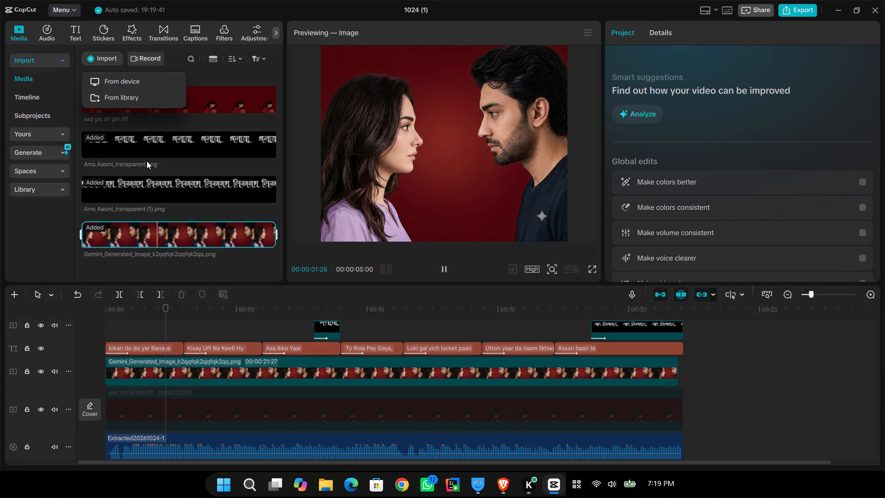
click(128, 79)
scroll(183, 182, down, 5)
drag(169, 298, 204, 305)
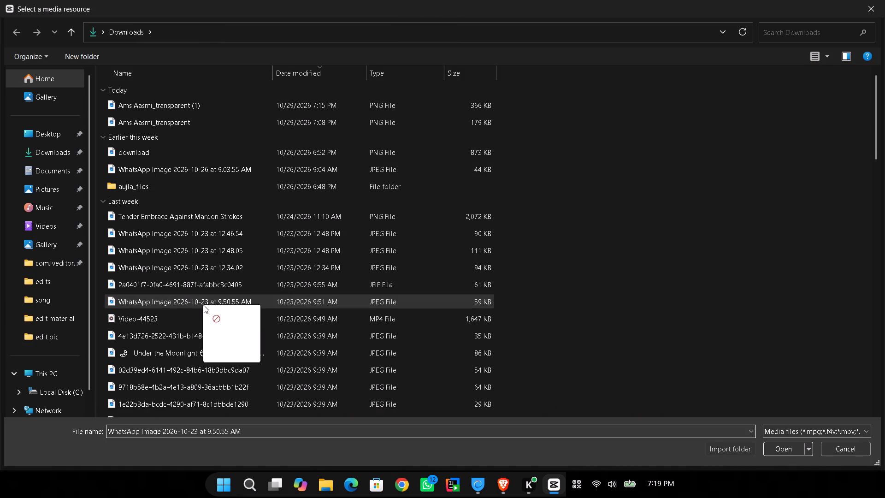
drag(204, 305, 206, 297)
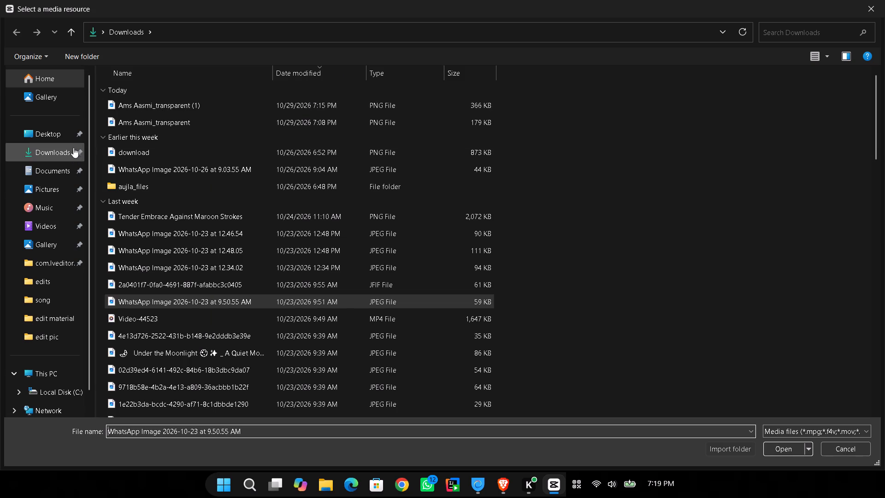
click(40, 126)
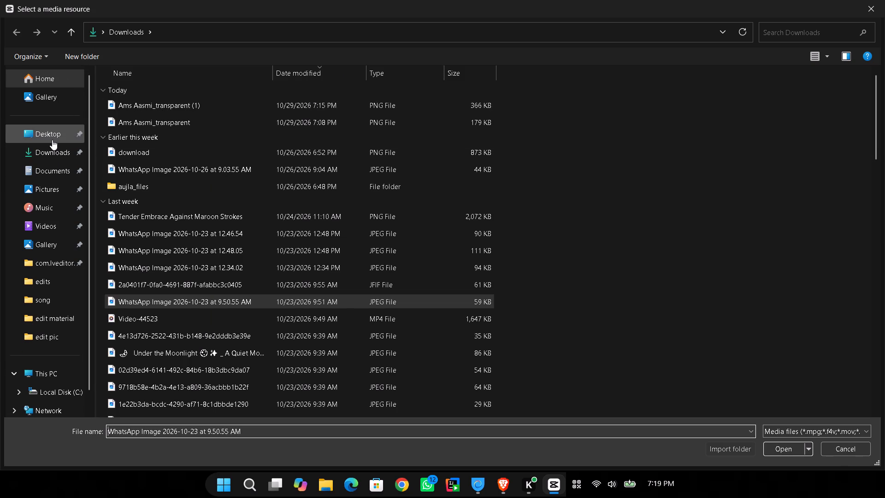
click(52, 140)
click(48, 177)
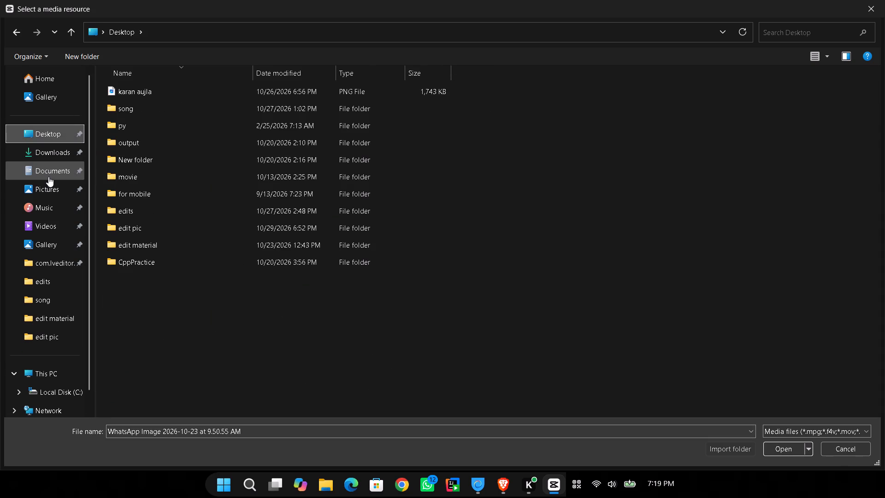
click(56, 77)
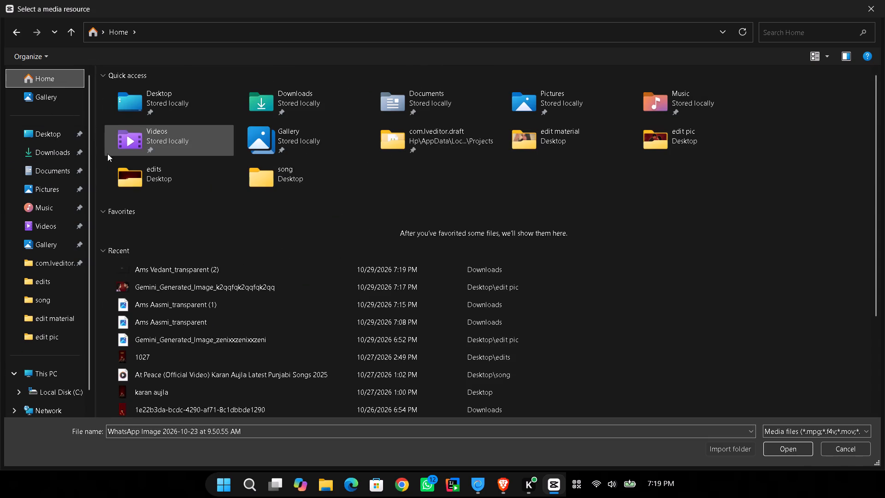
scroll(163, 249, down, 1)
click(175, 237)
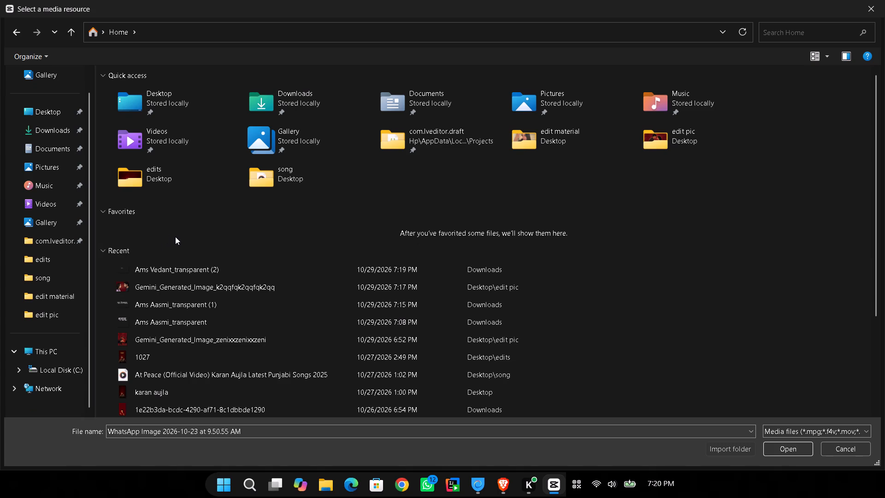
scroll(176, 231, down, 2)
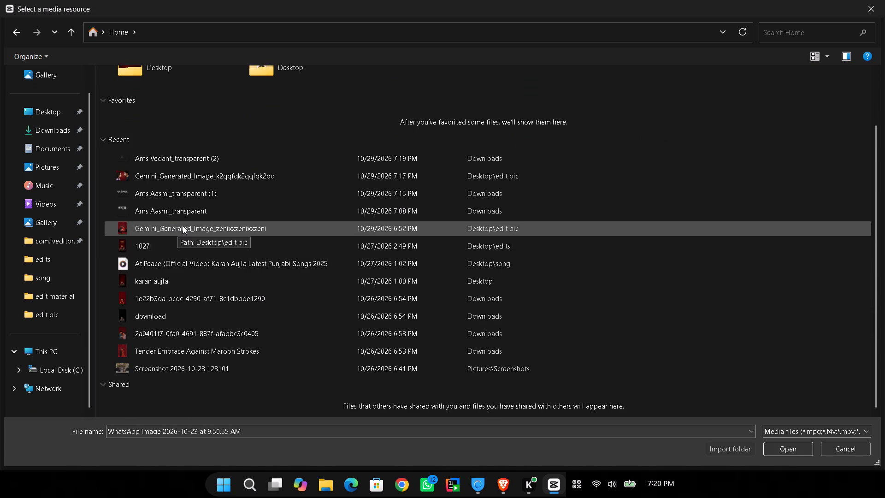
scroll(183, 226, down, 1)
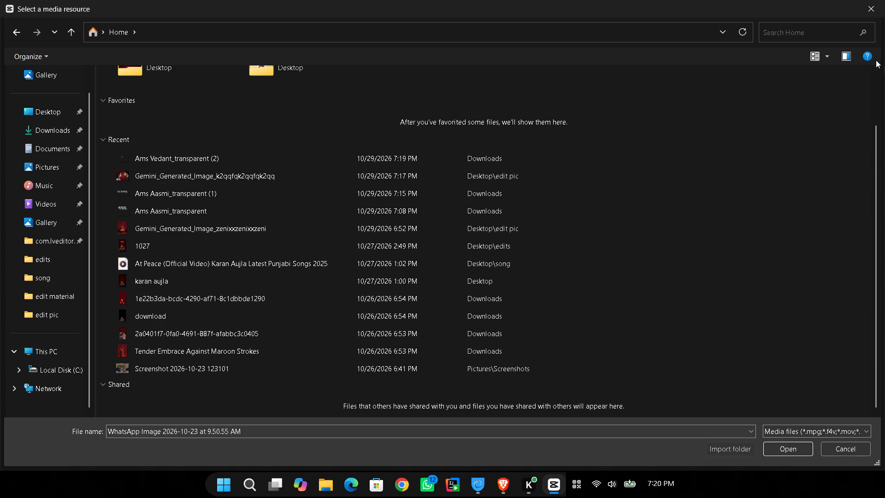
click(873, 8)
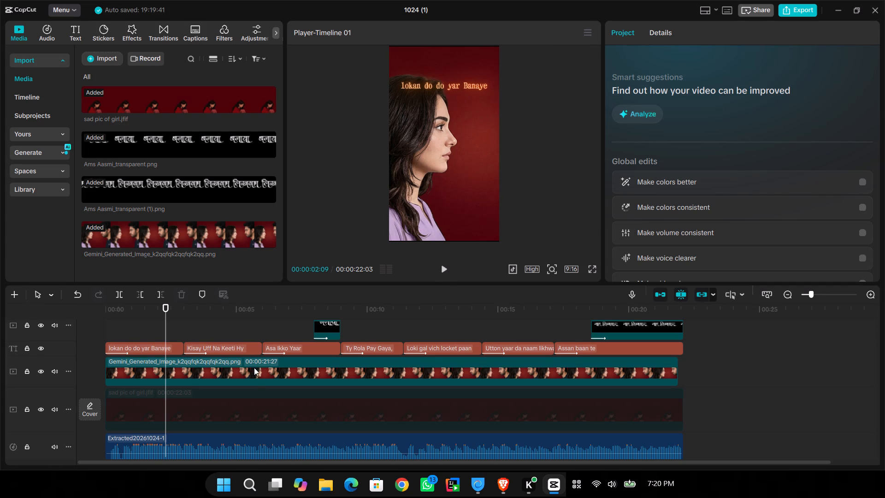
Swap the background back by enabling the sad pic of girl.jfif clip and disabling the couple picture clip, and preview the video's opening.
click(244, 411)
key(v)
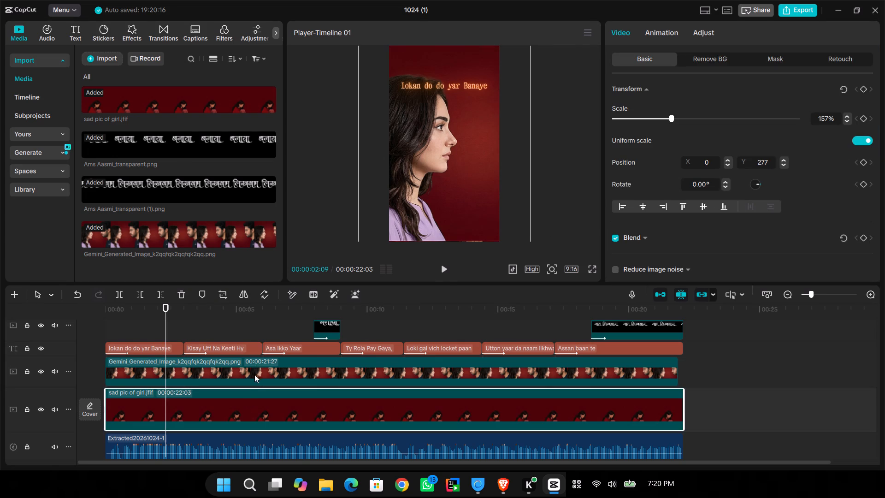
click(256, 370)
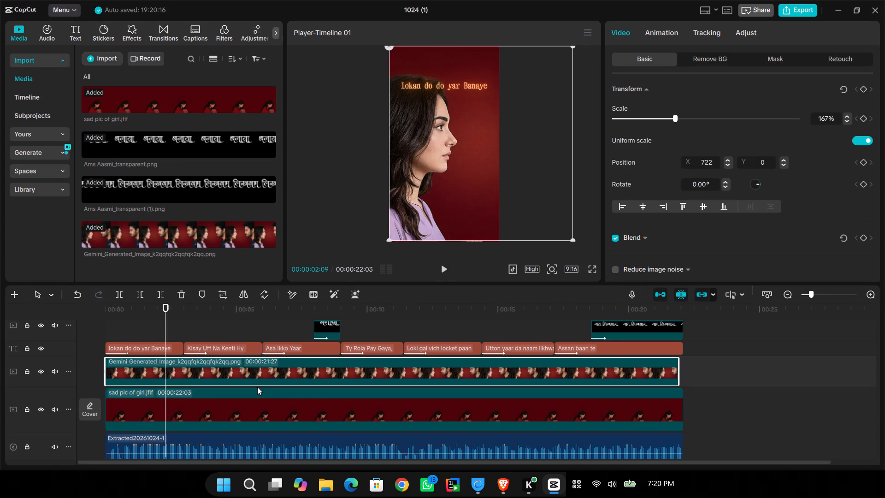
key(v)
click(149, 324)
drag(151, 325, 0, 328)
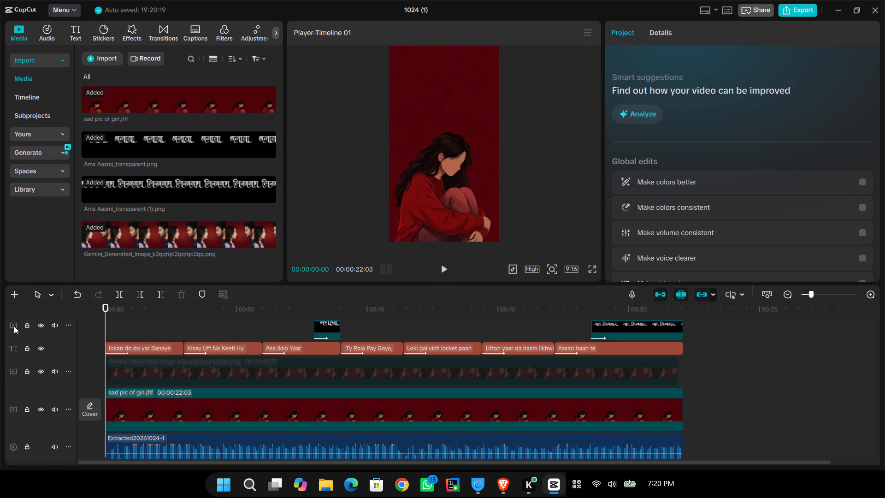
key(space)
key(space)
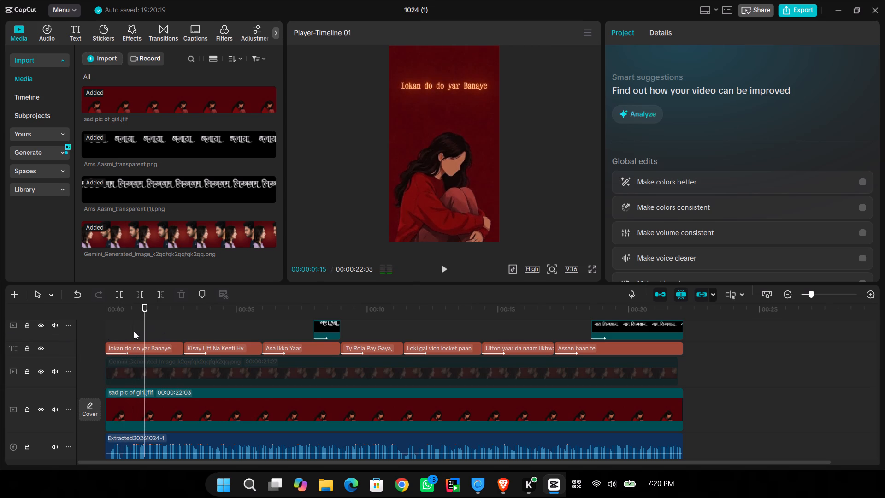
Add a Transform keyframe at the very start of the sad girl picture clip.
click(130, 331)
drag(131, 331, 76, 331)
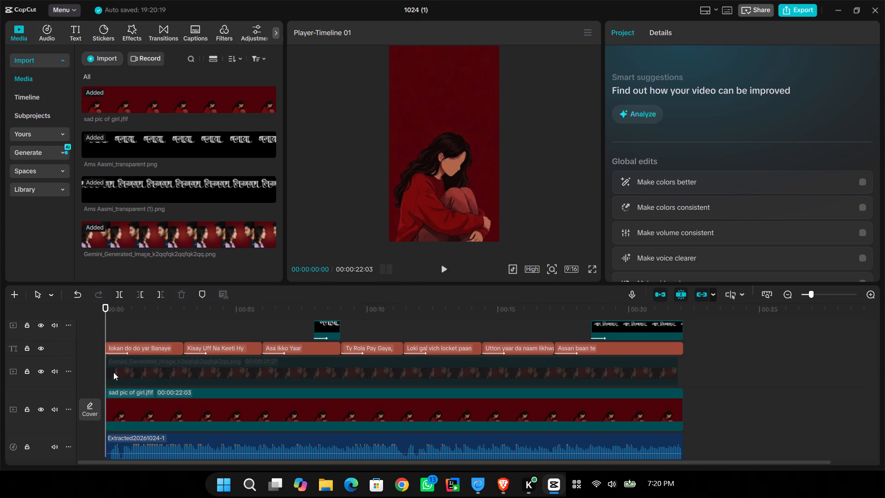
click(410, 396)
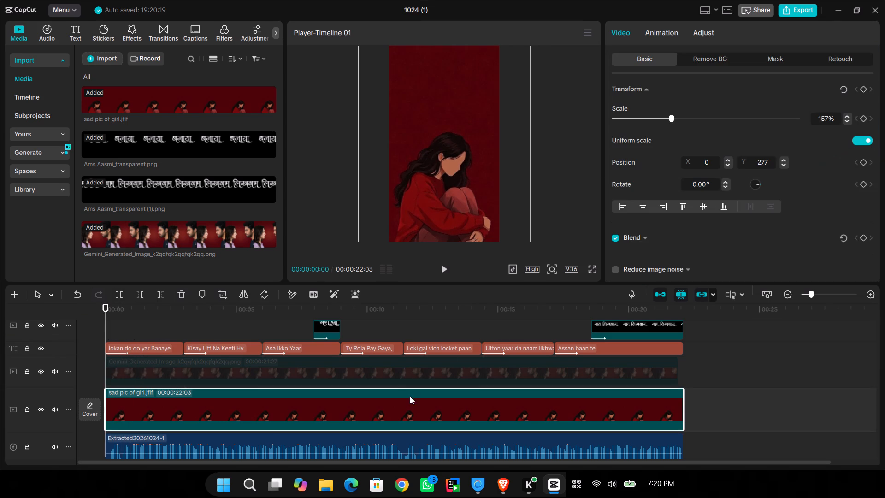
click(863, 87)
At 00:00:05:29, where the second lyric ends, scale the girl picture to 200% and keyframe its whole Transform.
key(space)
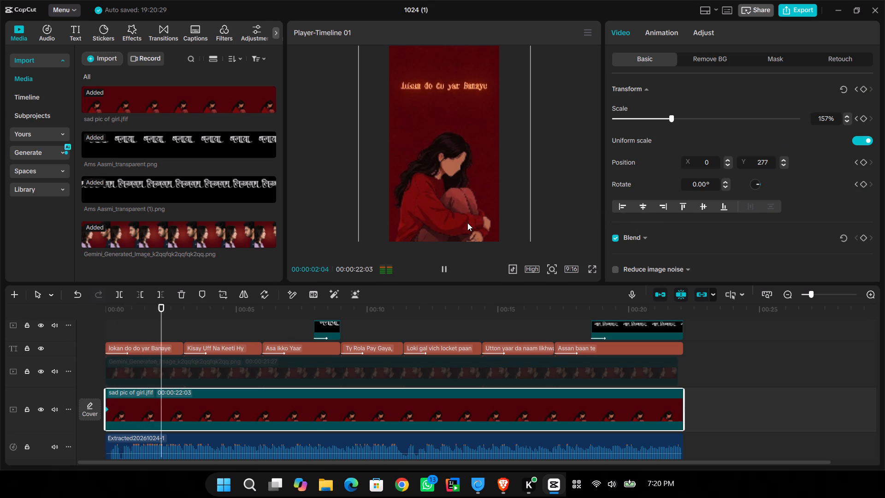
key(space)
key(space)
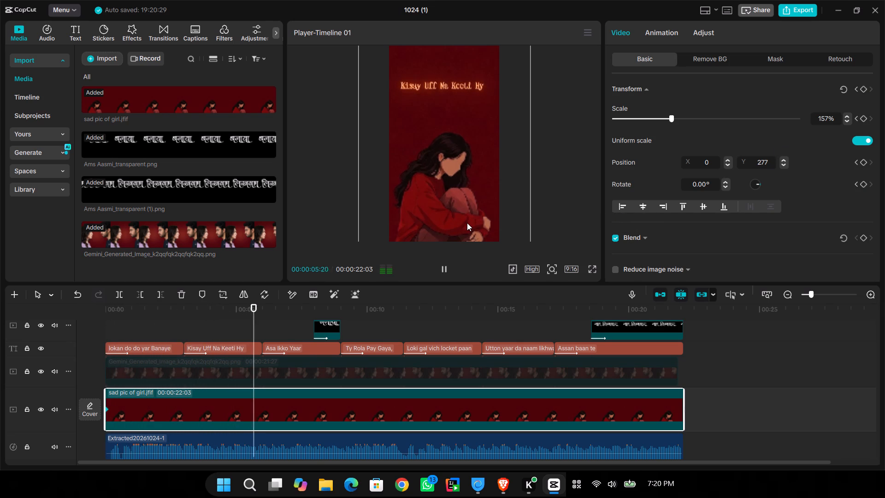
key(space)
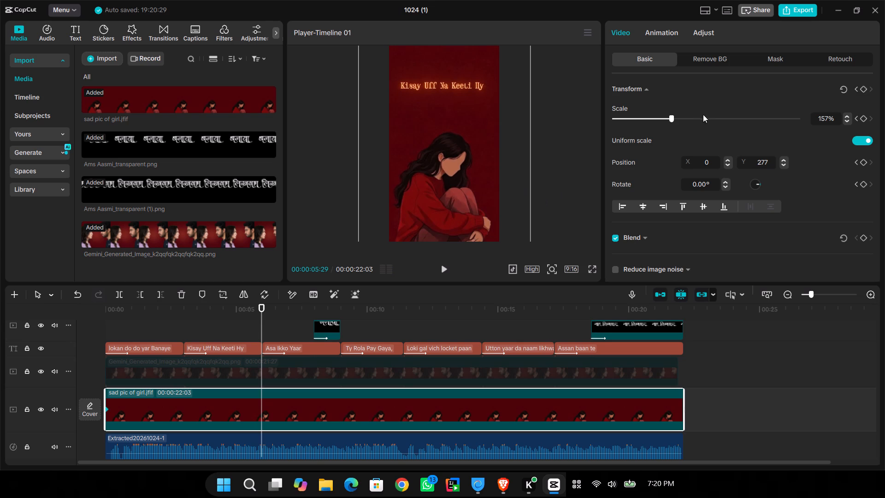
drag(669, 120, 678, 120)
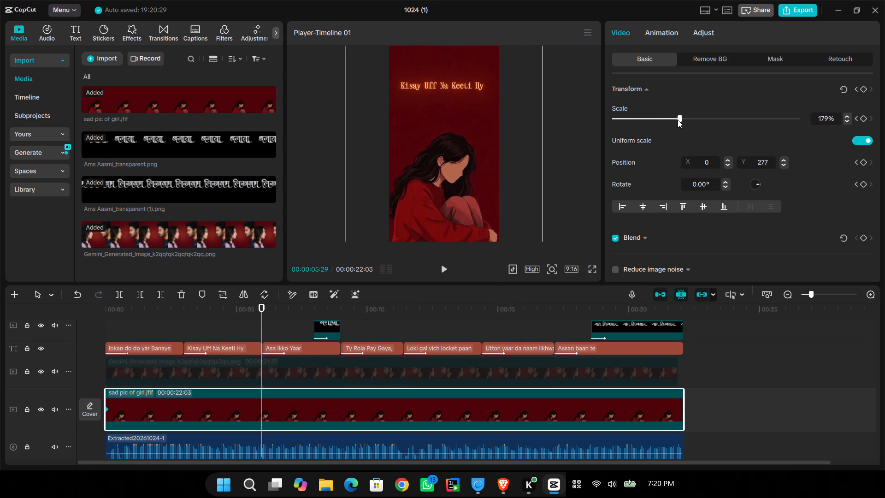
drag(678, 120, 685, 122)
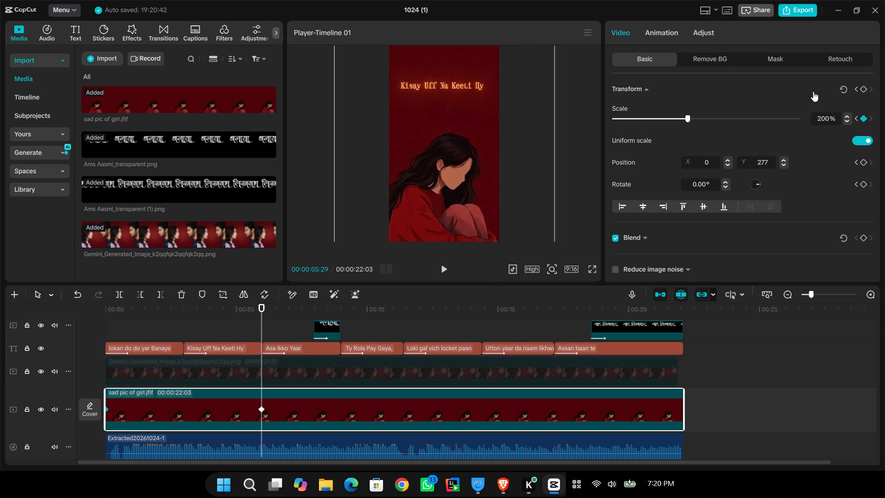
click(861, 91)
Play the video from the start to check the girl picture's zoom-in over the first two lyrics.
click(190, 314)
drag(190, 314, 0, 328)
key(space)
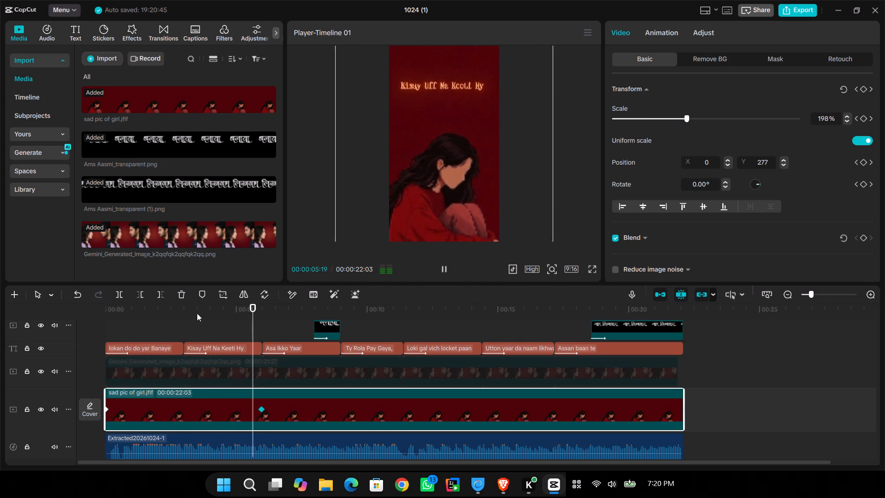
key(space)
key(space)
key(space)
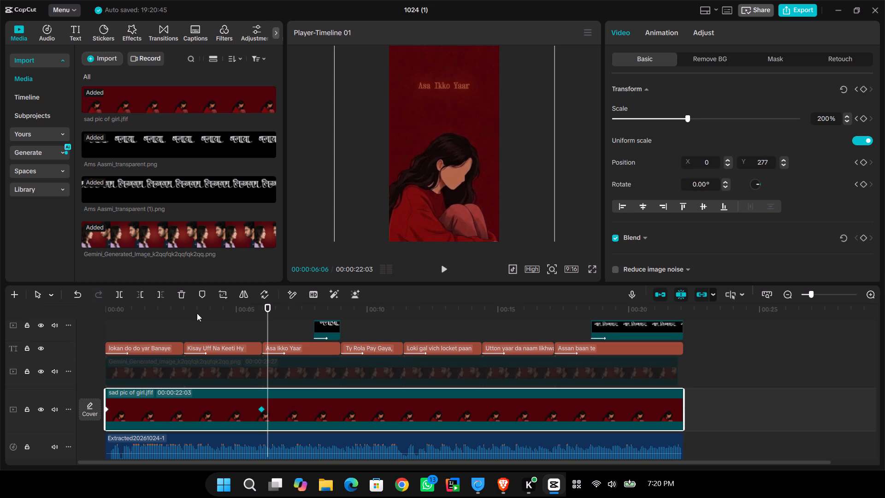
At 00:00:08:29, the end of "Asa Ikko Yaar", move the girl picture to X -537, Y 542 and add a Transform keyframe.
drag(266, 320, 261, 320)
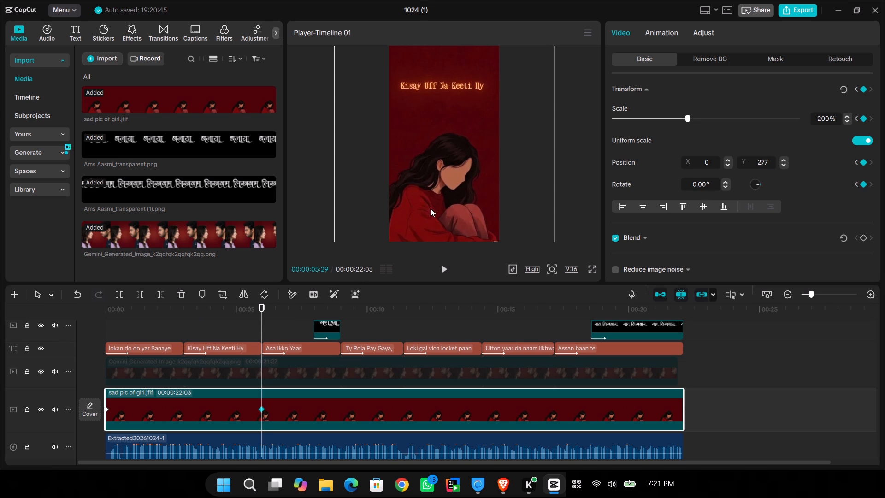
key(space)
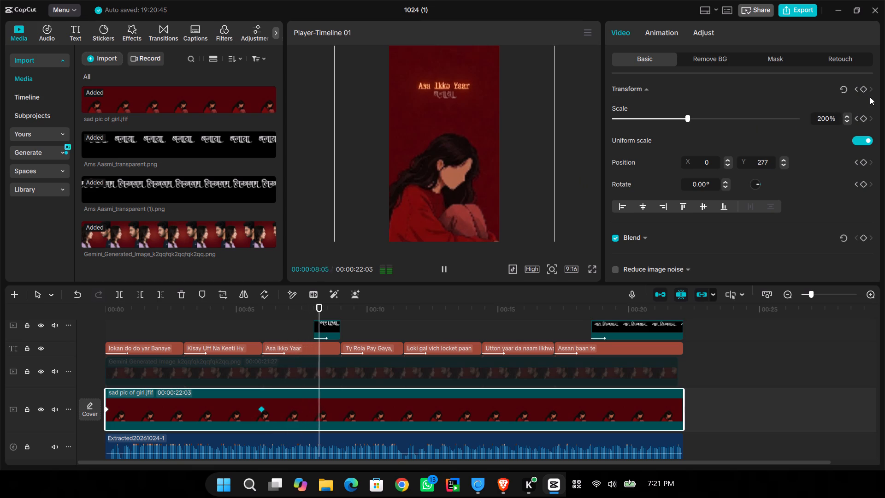
key(space)
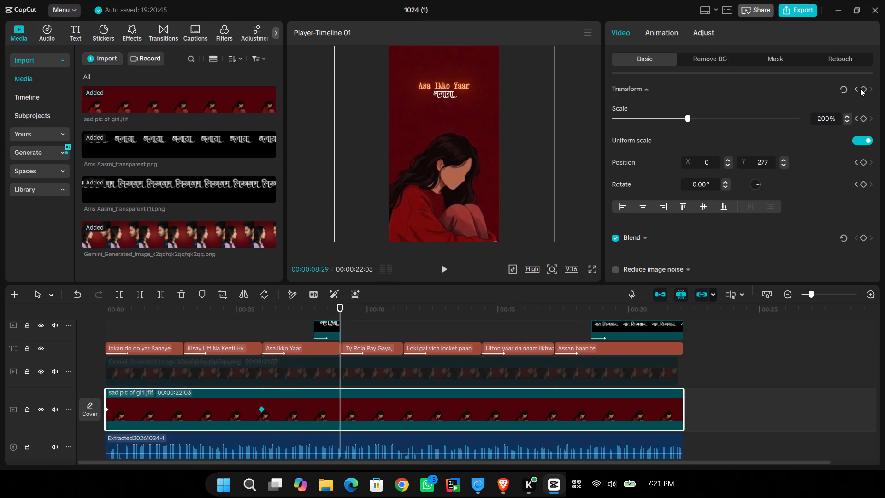
click(862, 88)
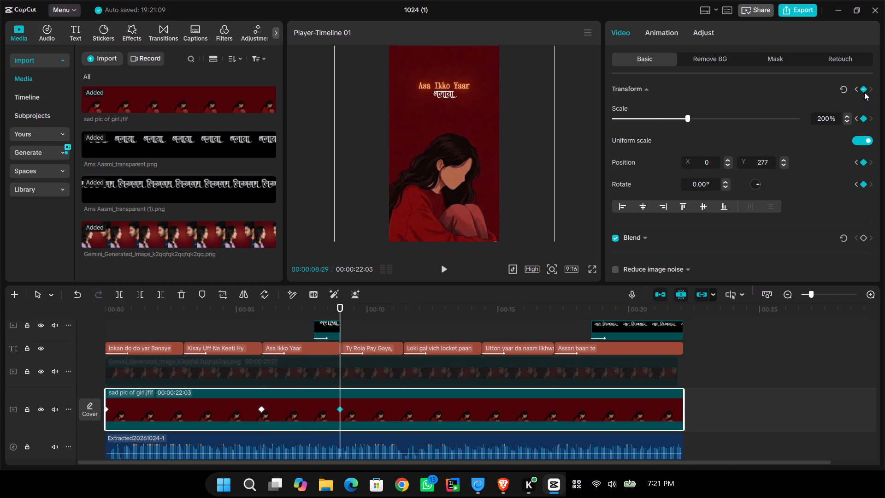
click(864, 91)
drag(473, 188, 451, 182)
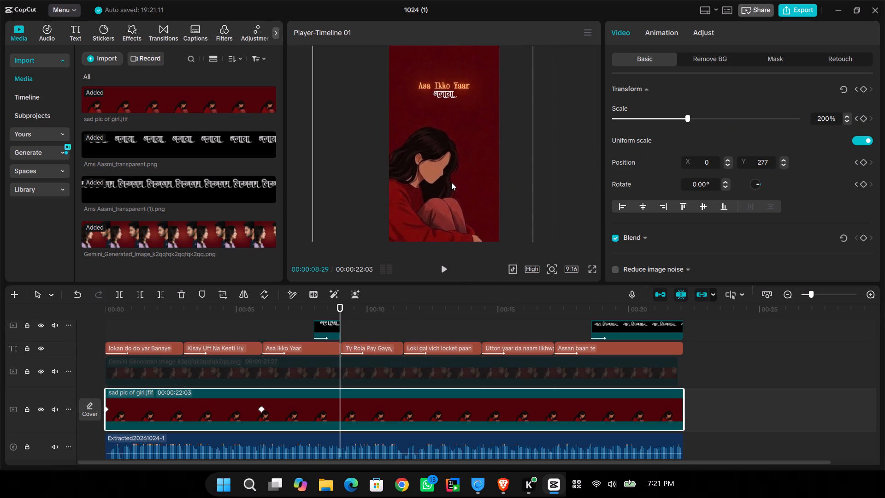
drag(451, 182, 446, 173)
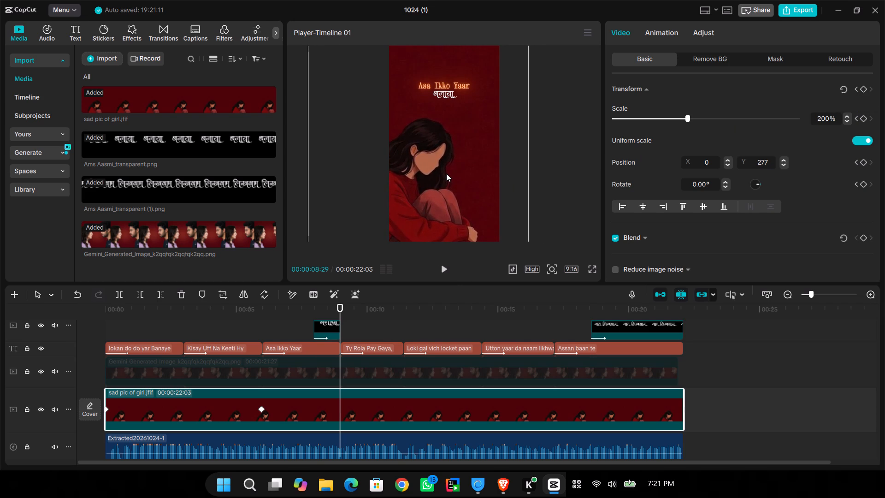
drag(446, 173, 445, 174)
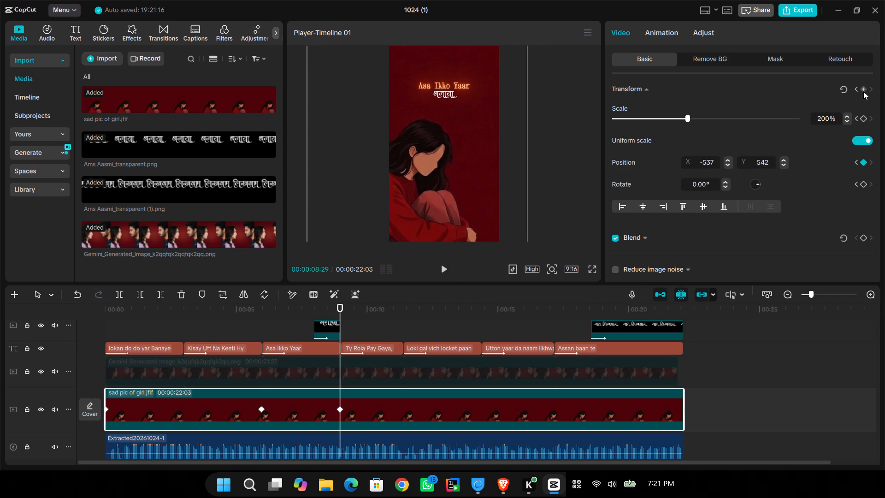
click(863, 91)
Preview the pan, delay its end keyframe to about the end of the "Ty Rola Pay Gaya," lyric, and replay it from 00:00:06:00.
click(242, 312)
key(space)
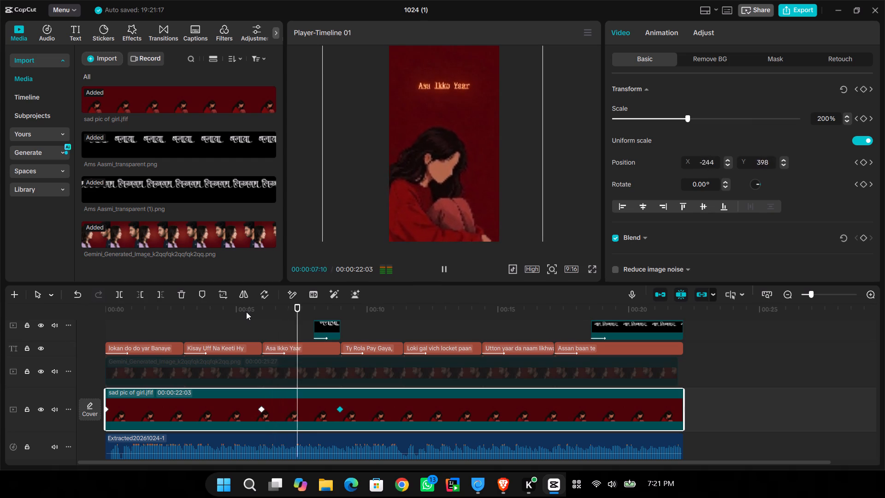
key(space)
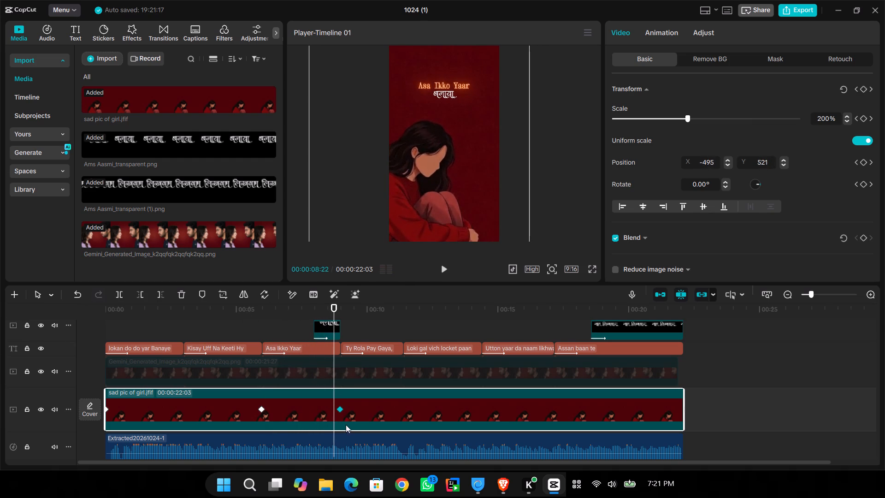
drag(341, 409, 386, 408)
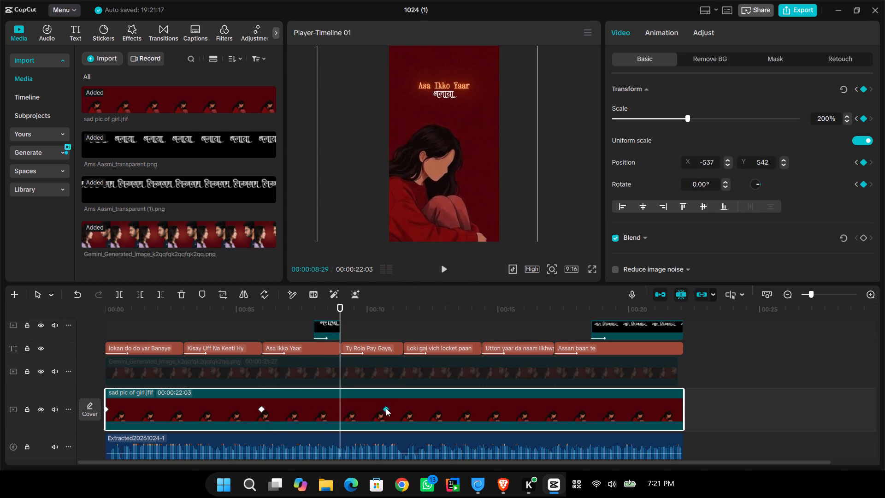
drag(386, 408, 401, 408)
click(264, 325)
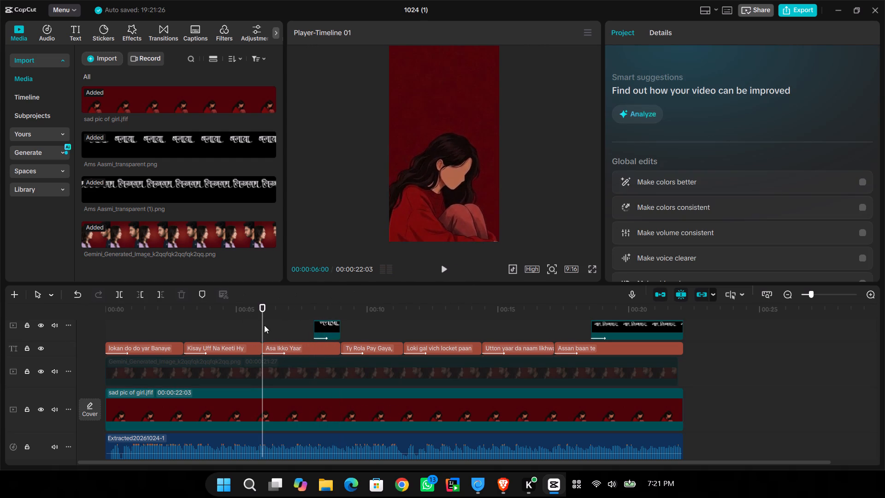
key(space)
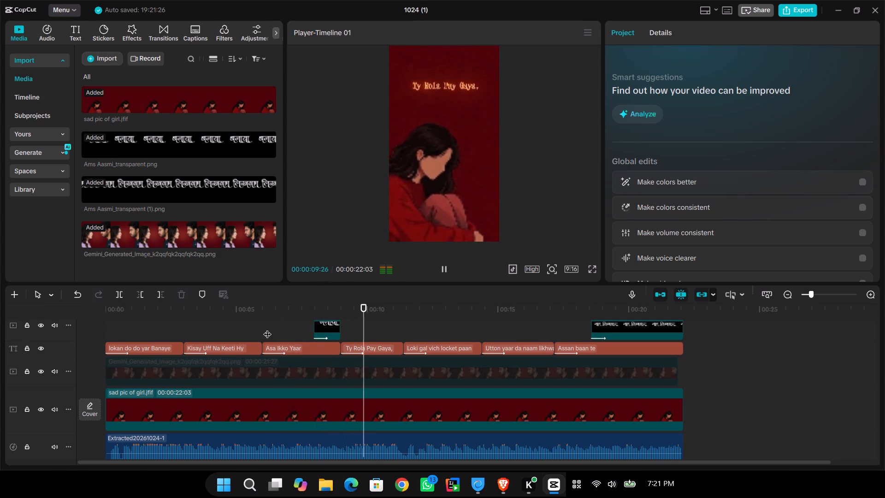
Delay the start of the last lyric, "Te Rola Pae Gaya", to about 00:00:20:09 and check its timing by playing to the end.
key(space)
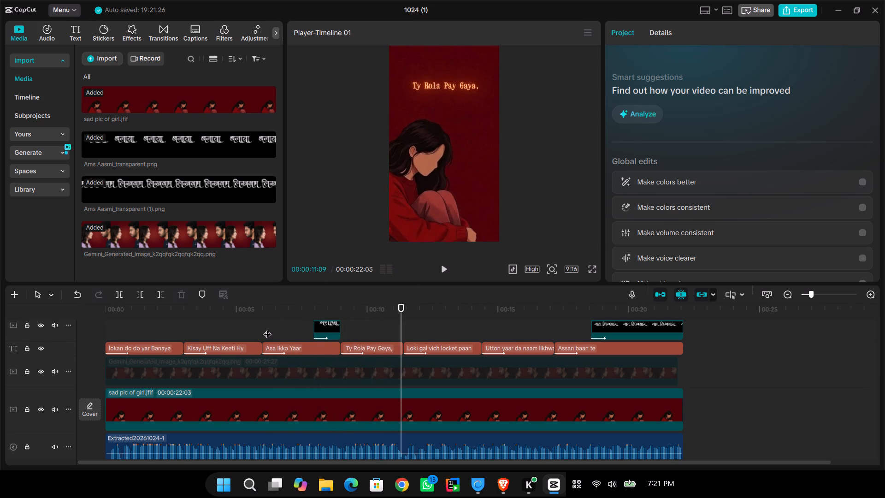
key(space)
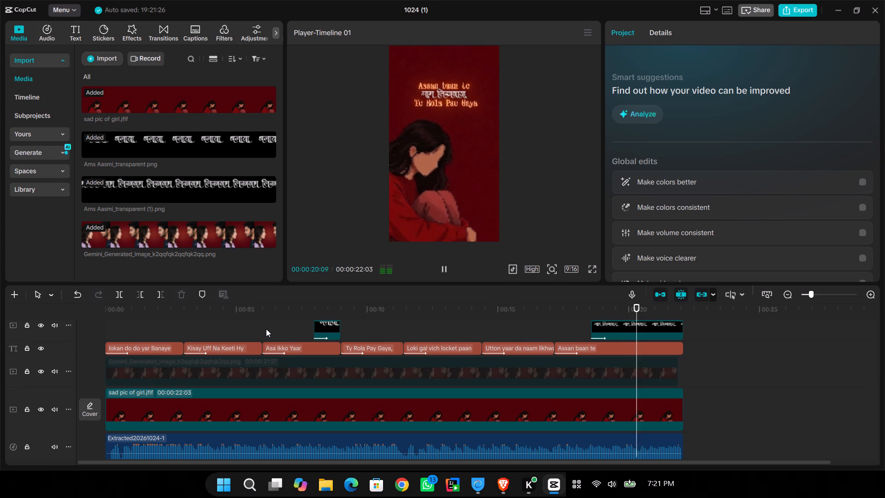
key(space)
scroll(504, 360, up, 2)
scroll(555, 356, up, 1)
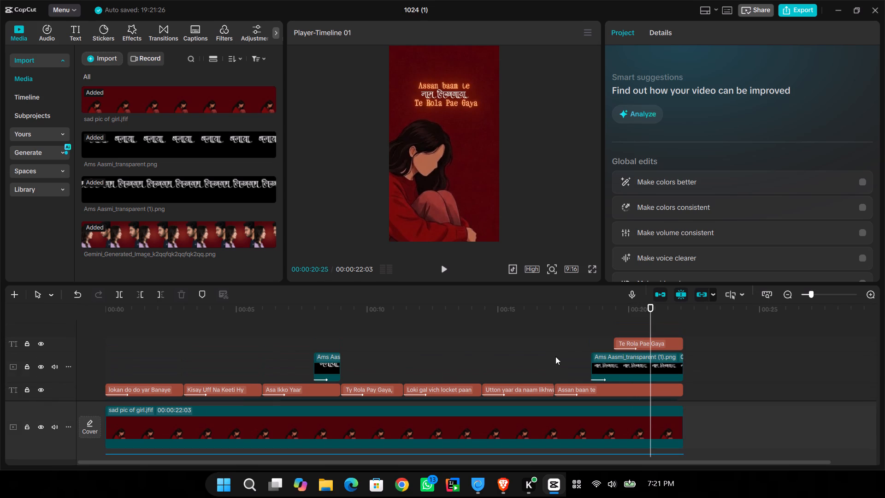
click(630, 321)
key(space)
key(space)
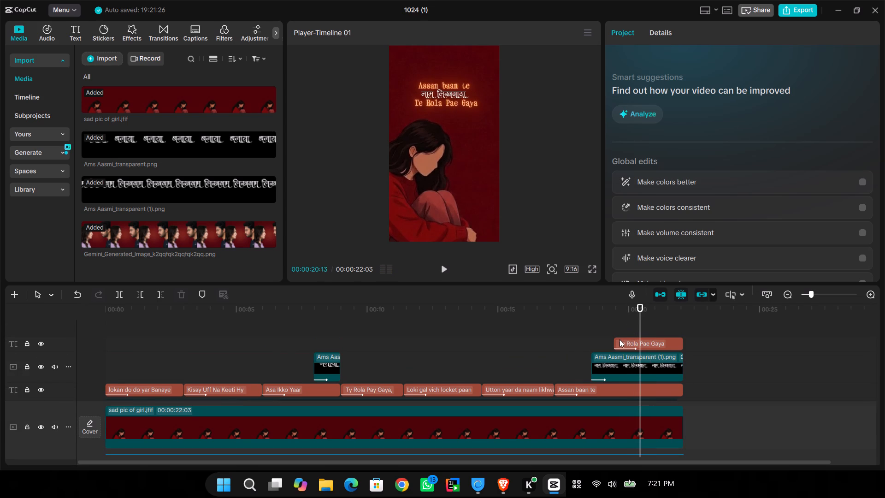
click(619, 343)
drag(614, 345, 633, 344)
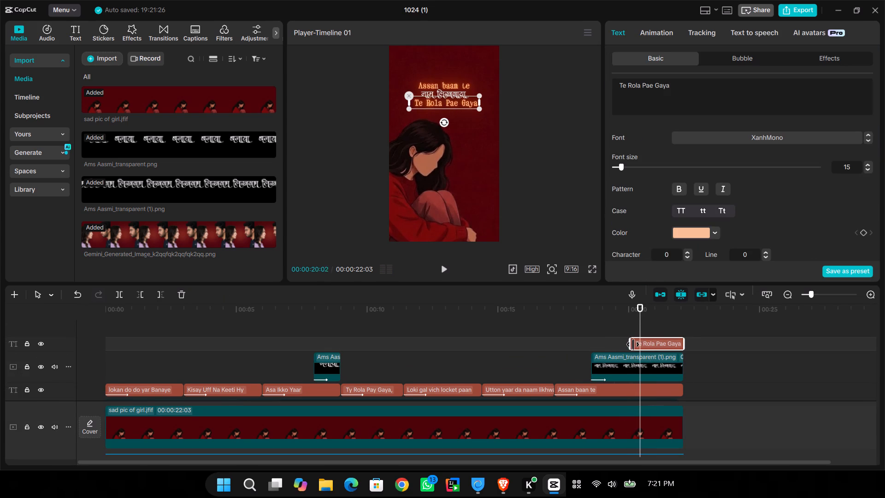
drag(633, 344, 636, 344)
click(631, 329)
key(space)
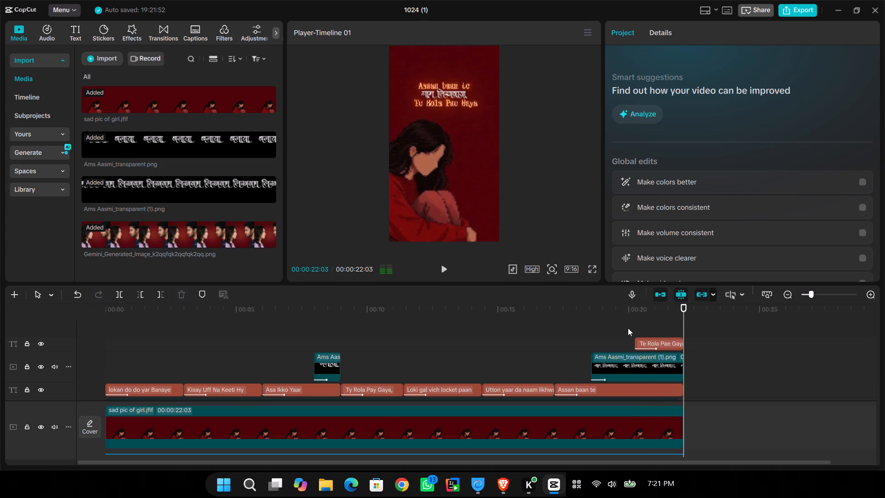
Play the whole lyric video from the start in full-screen view.
click(390, 324)
drag(390, 324, 4, 296)
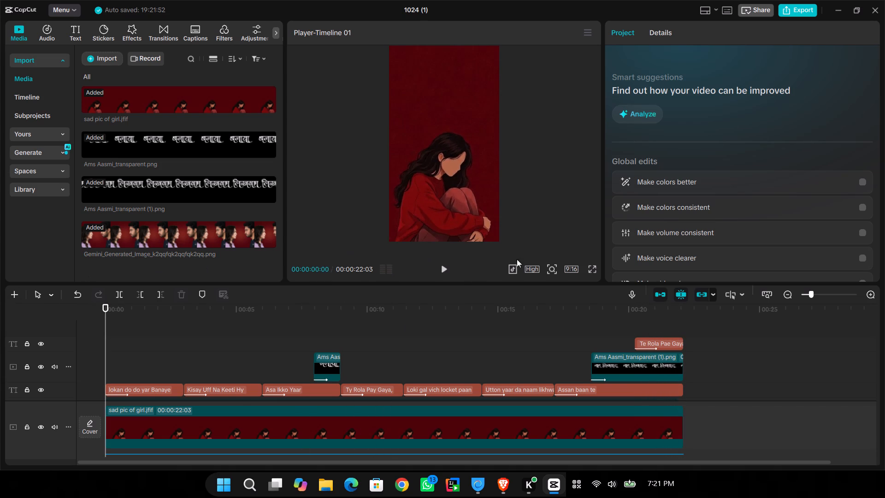
click(590, 269)
key(space)
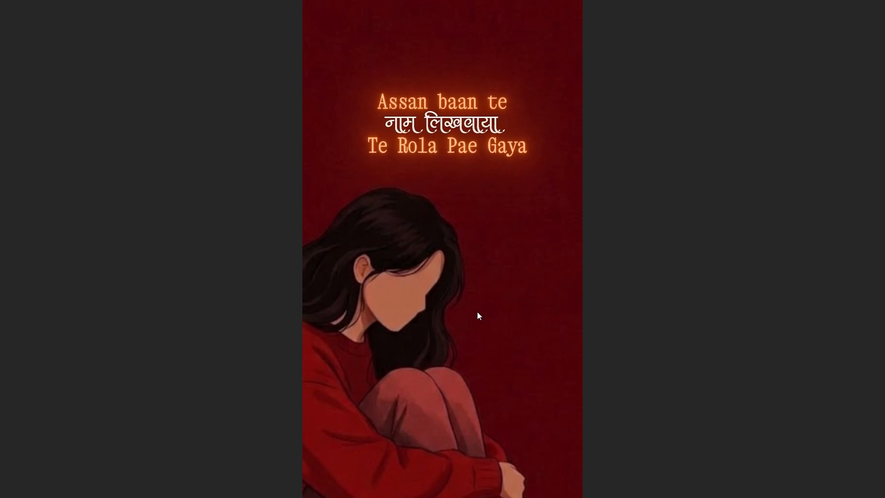
click(482, 312)
click(479, 303)
click(604, 445)
At 00:00:06:06, browse the Trending stickers and preview the cat with heart hands and the pink bow over the girl picture.
click(425, 350)
drag(425, 349, 79, 333)
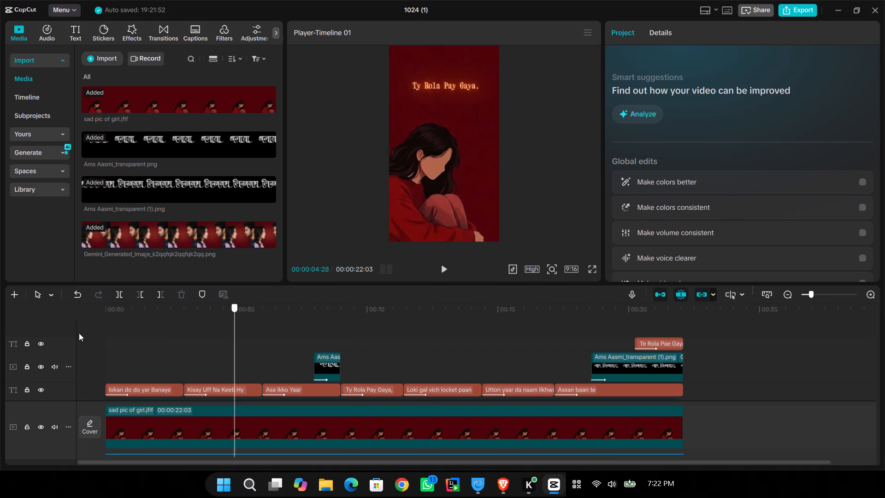
drag(79, 333, 24, 330)
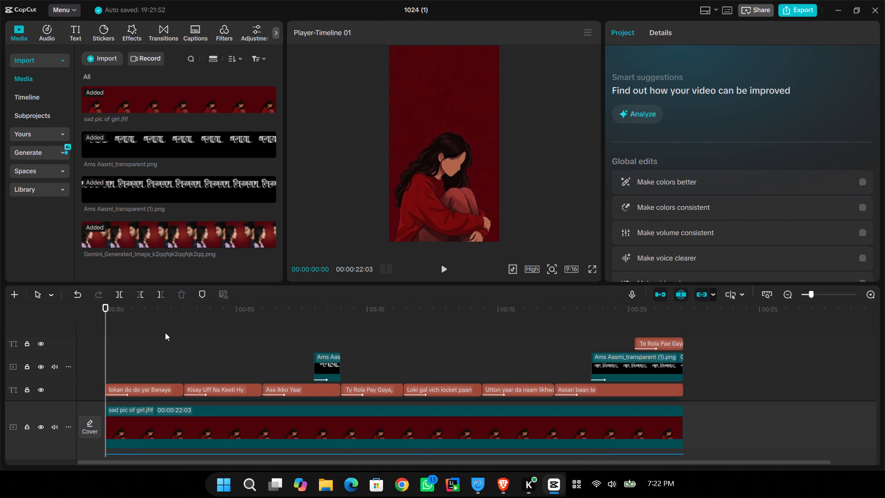
click(165, 332)
drag(165, 332, 268, 344)
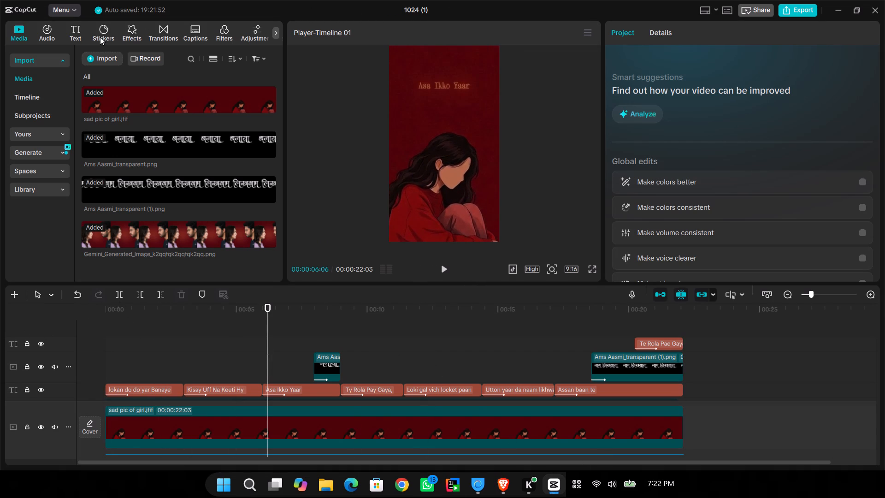
click(100, 37)
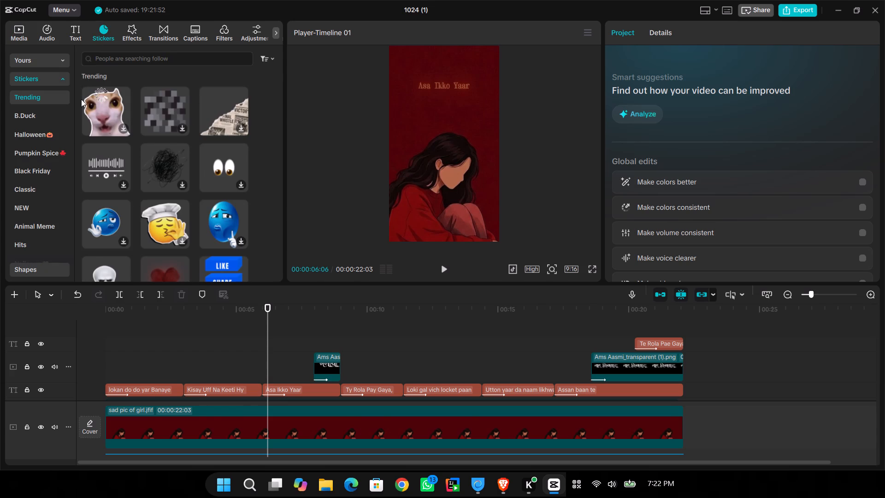
scroll(159, 191, down, 1)
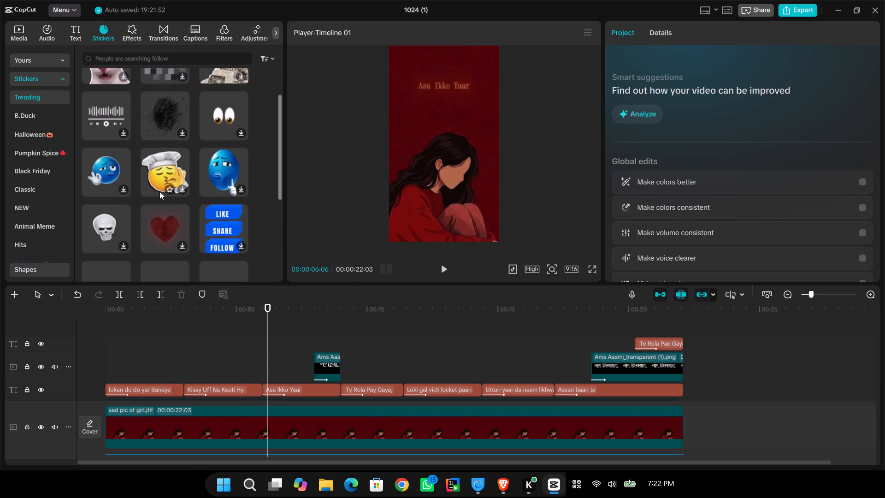
scroll(159, 191, down, 2)
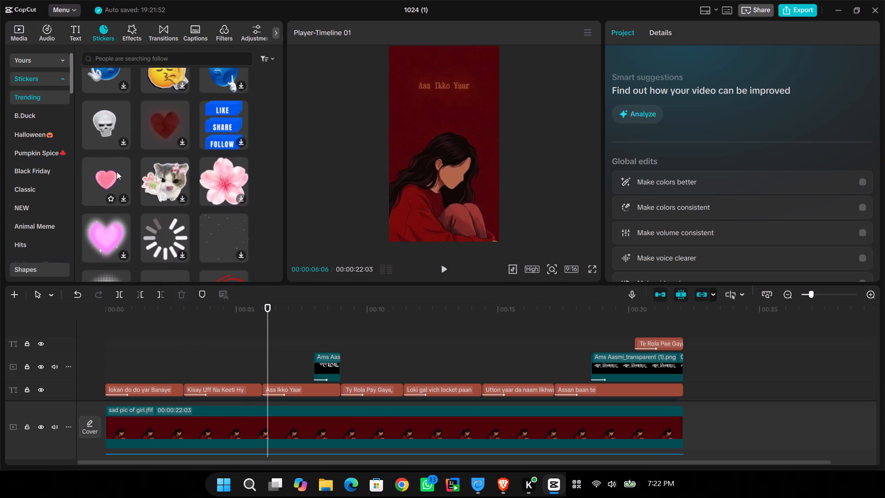
scroll(131, 174, down, 2)
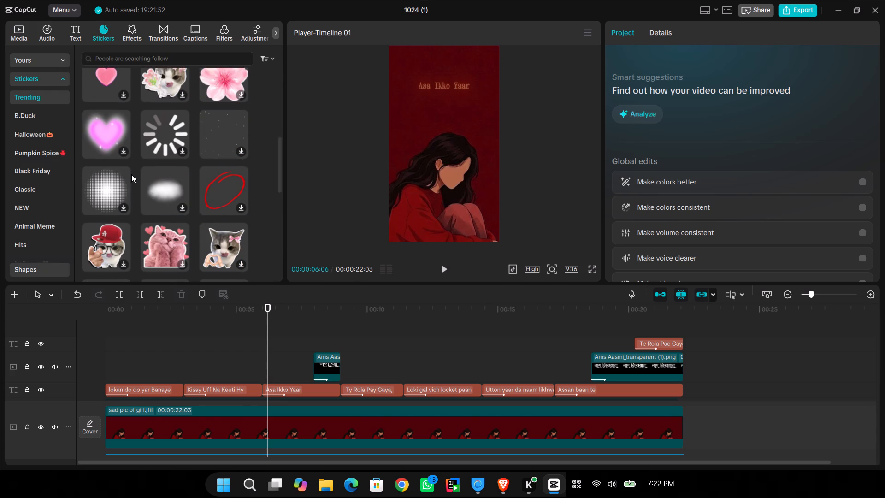
scroll(131, 174, down, 1)
click(219, 182)
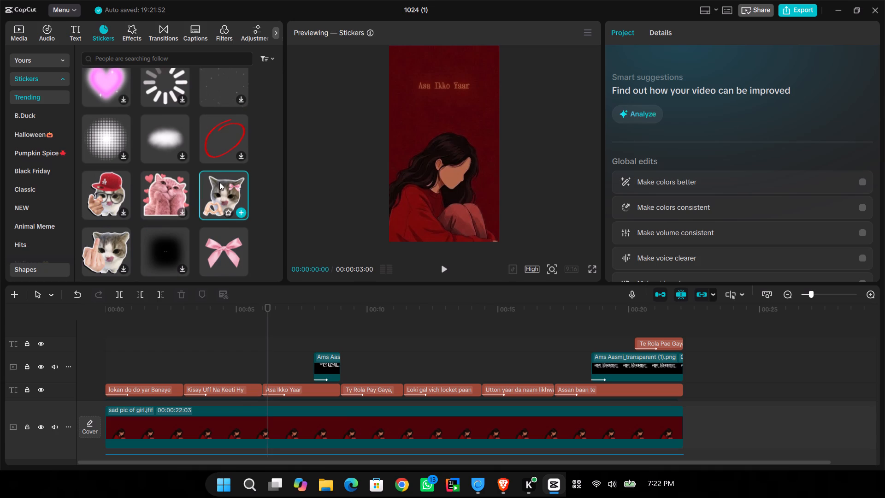
key(BackSpace)
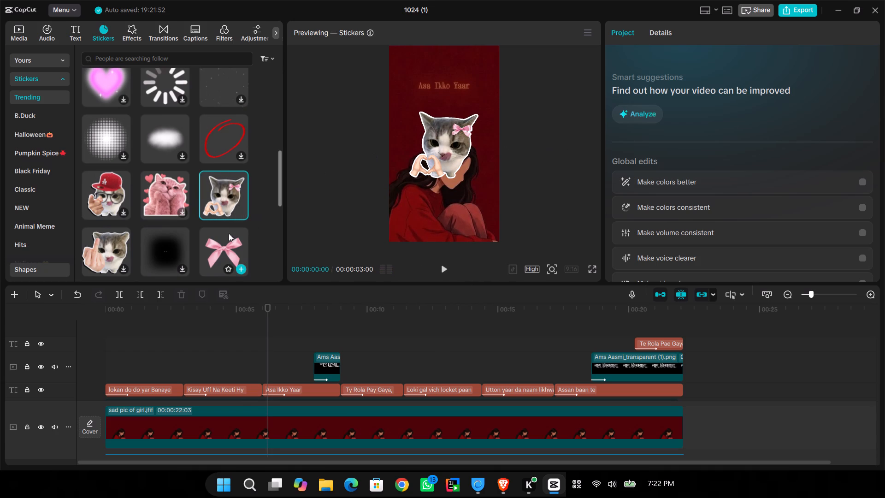
click(217, 239)
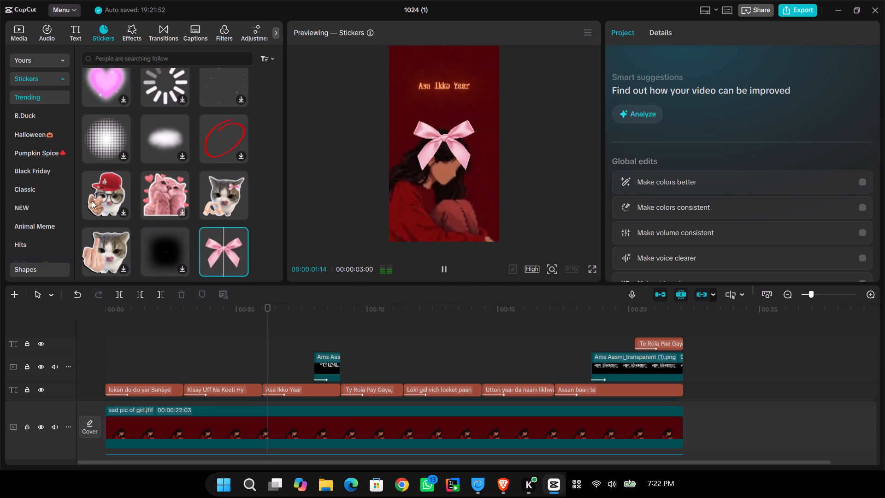
Browse the B.Duck, Halloween and Pumpkin Spice stickers and preview the "CHILL" duck over the girl picture.
click(30, 118)
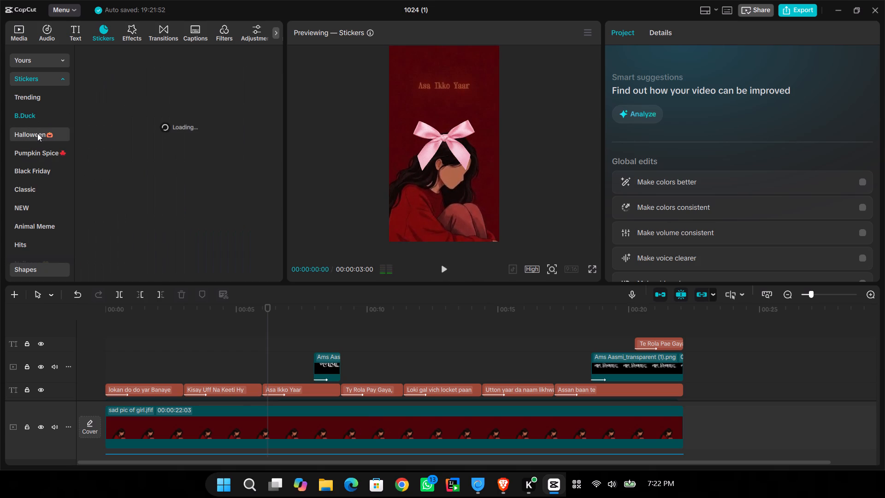
click(399, 153)
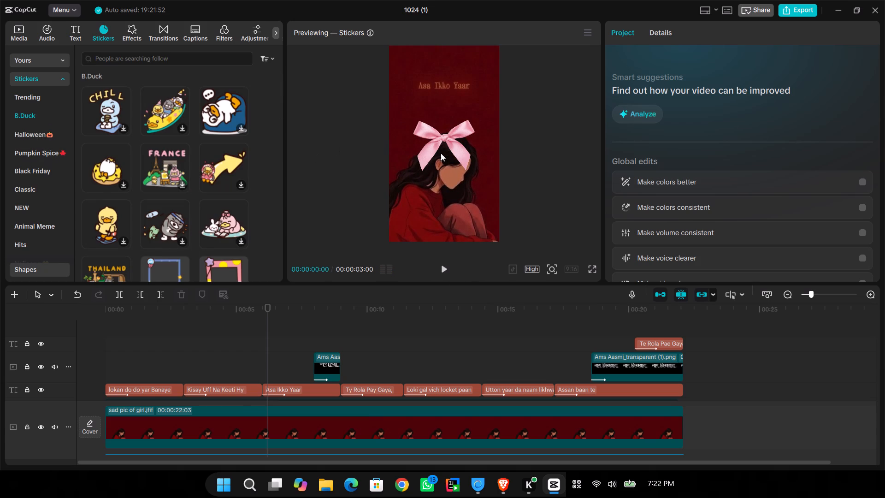
click(444, 152)
click(119, 103)
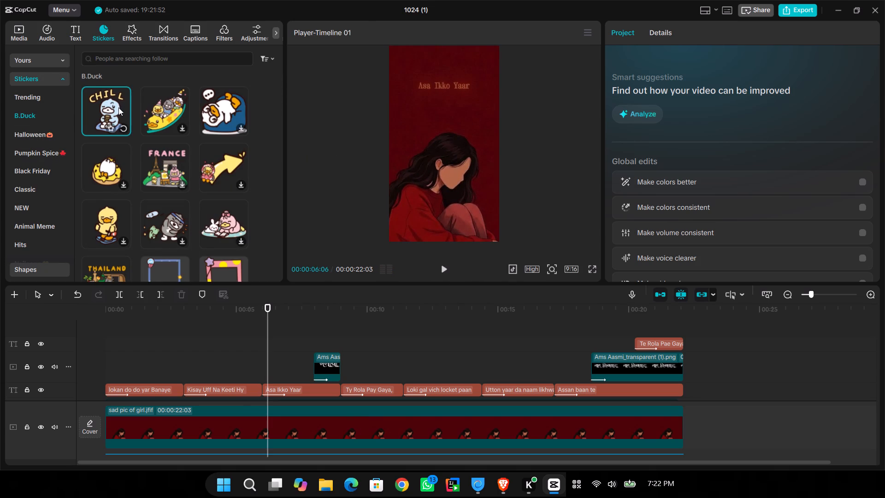
click(37, 130)
click(44, 156)
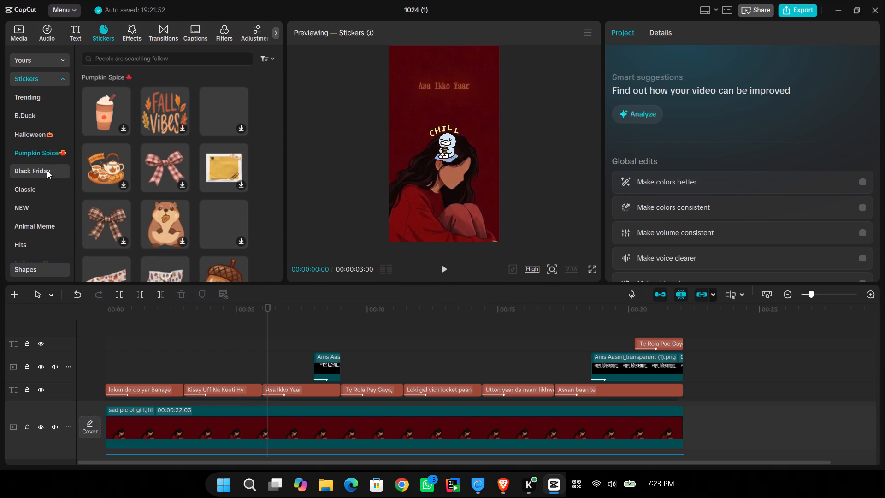
Look through the Emoji and Icons stickers and preview the blue music-player bar, trying to reposition it on the girl picture.
scroll(47, 171, down, 3)
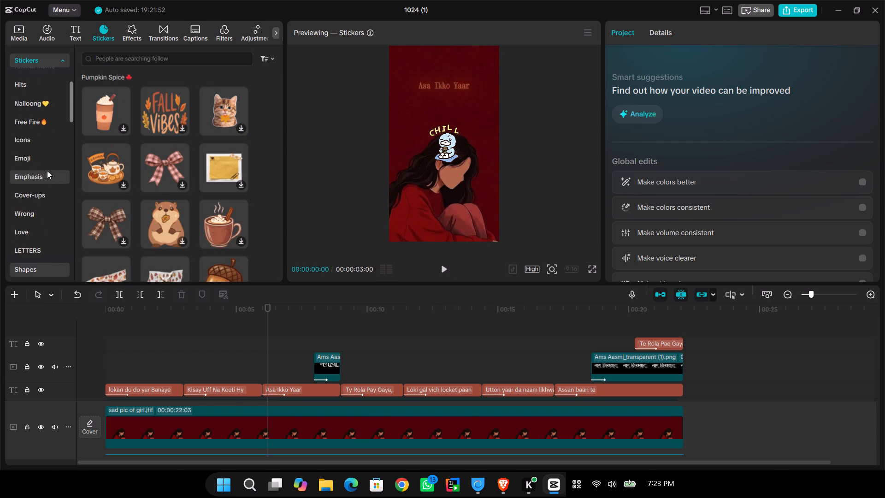
click(47, 162)
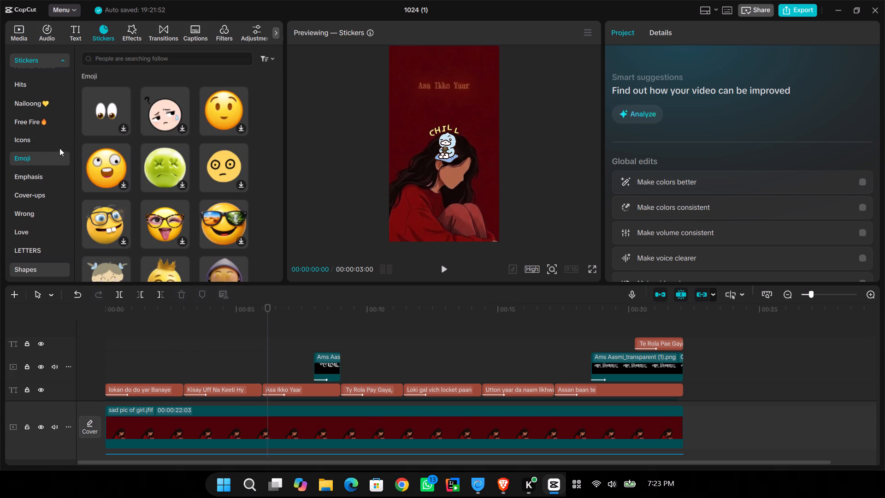
click(51, 142)
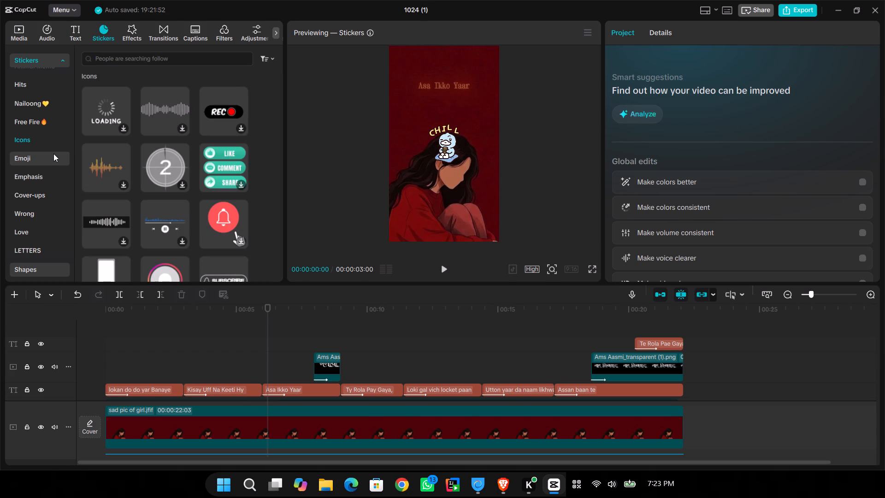
click(171, 220)
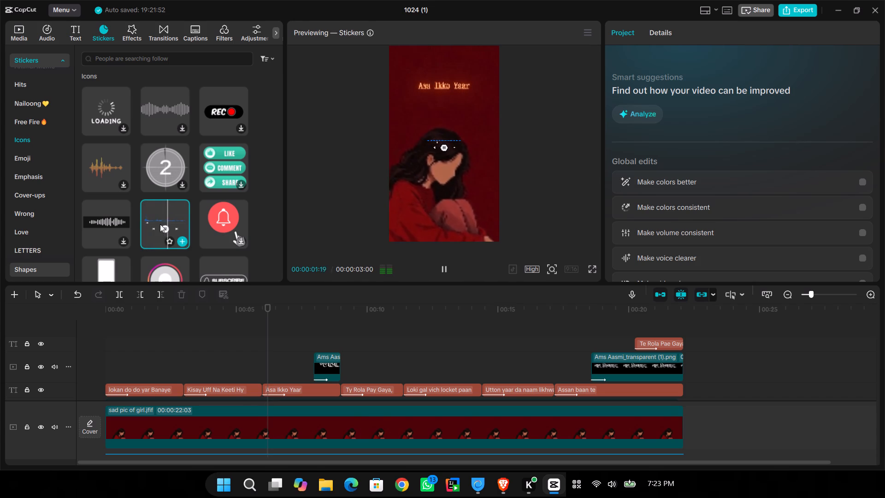
drag(442, 148, 431, 174)
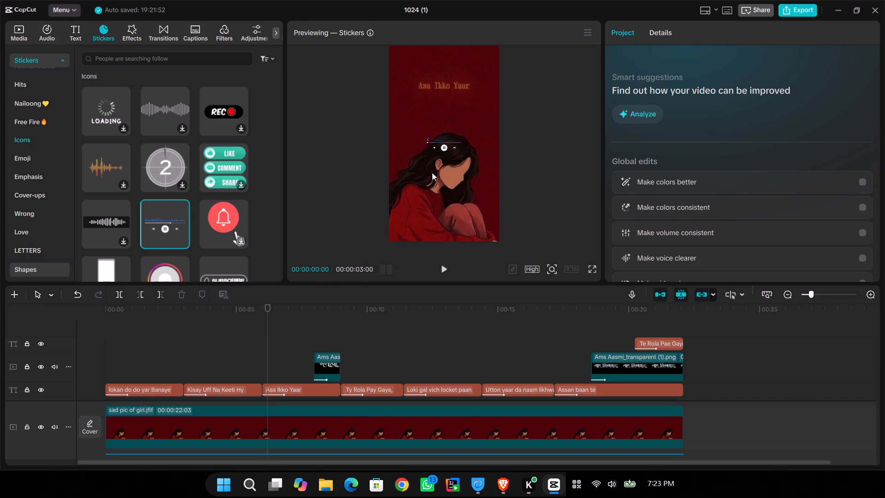
drag(441, 148, 439, 153)
click(591, 273)
click(597, 445)
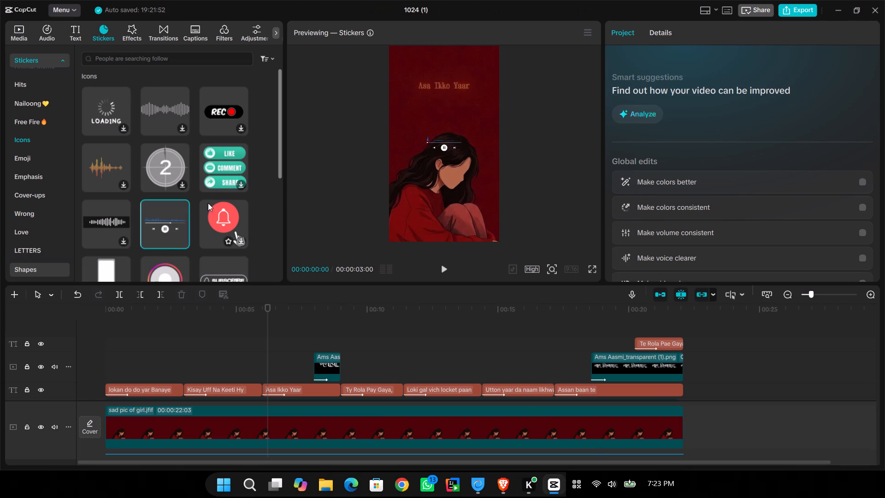
Preview the round profile-picture sticker over the girl picture and look through the rest of the Icons stickers.
click(154, 217)
click(164, 258)
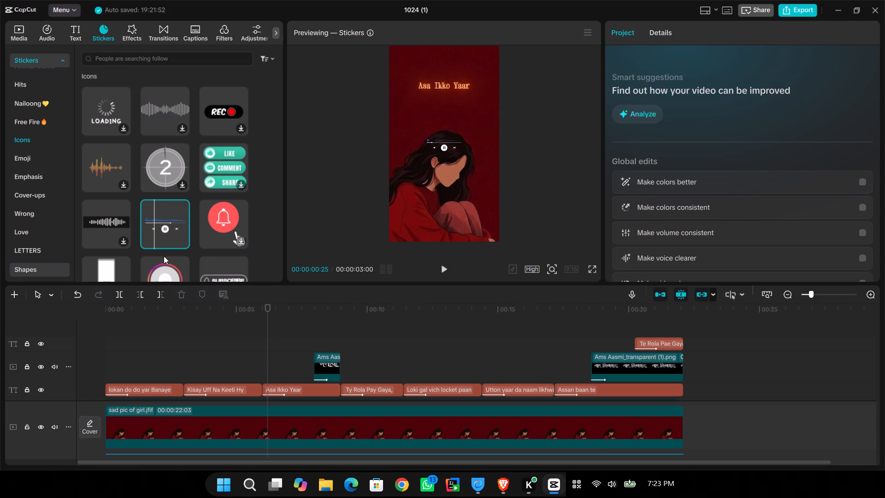
scroll(163, 249, down, 2)
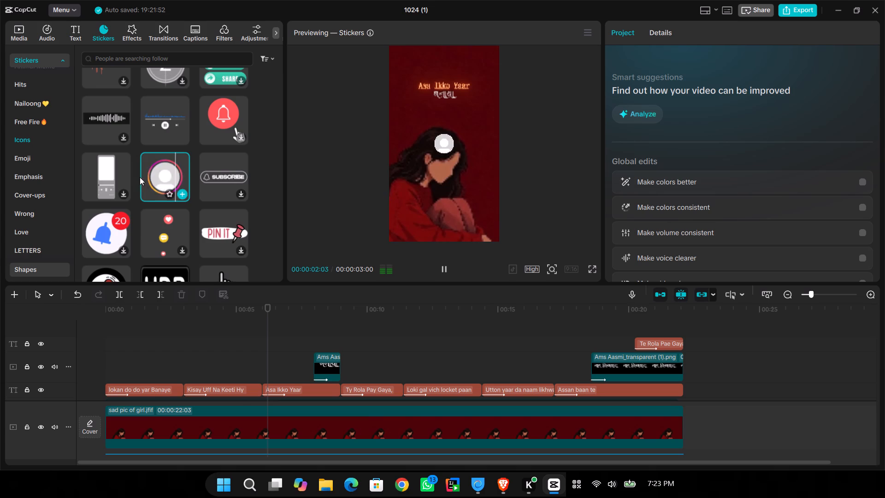
scroll(94, 172, down, 4)
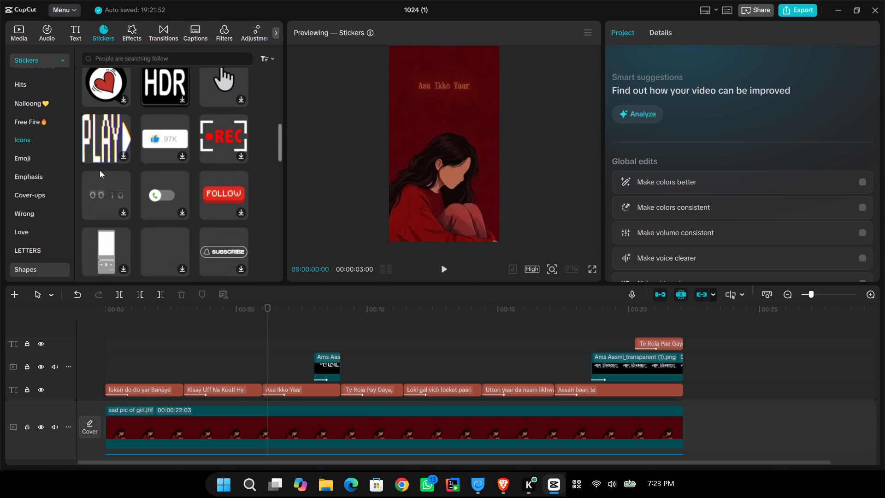
scroll(100, 170, down, 3)
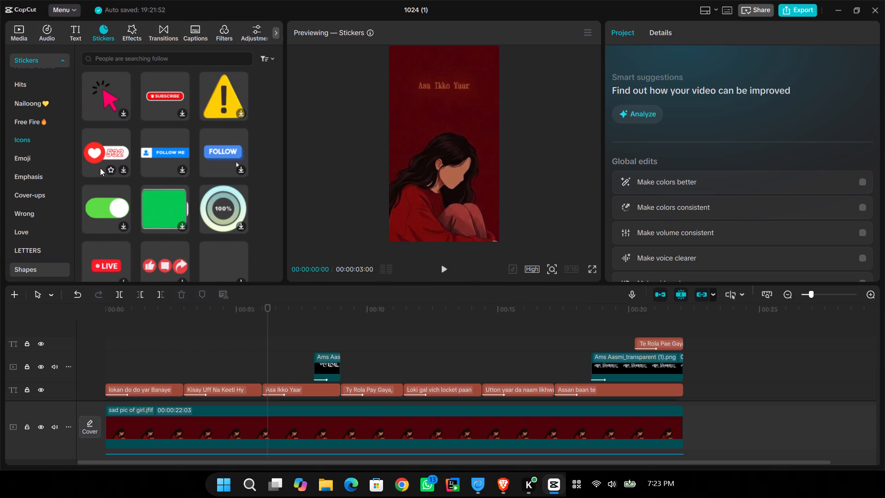
scroll(100, 168, down, 2)
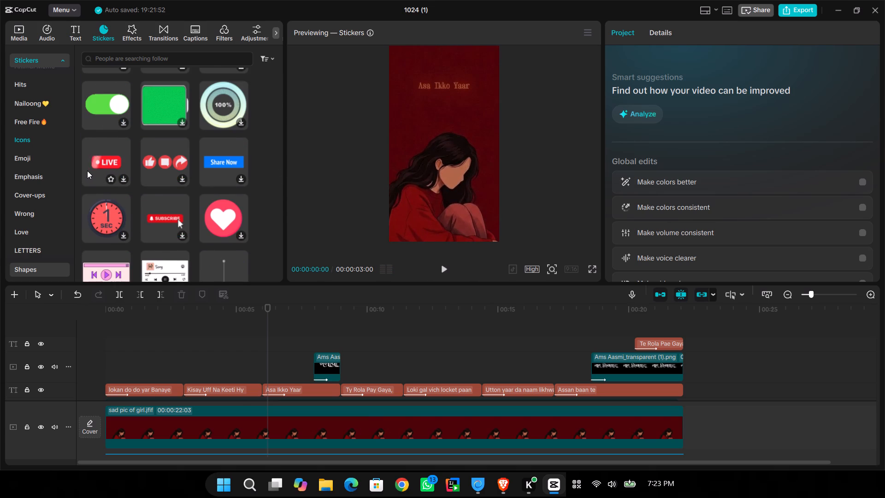
Browse the Love, Cover-ups, Wrong and Emphasis sticker categories for one that suits the girl picture.
click(24, 222)
click(25, 227)
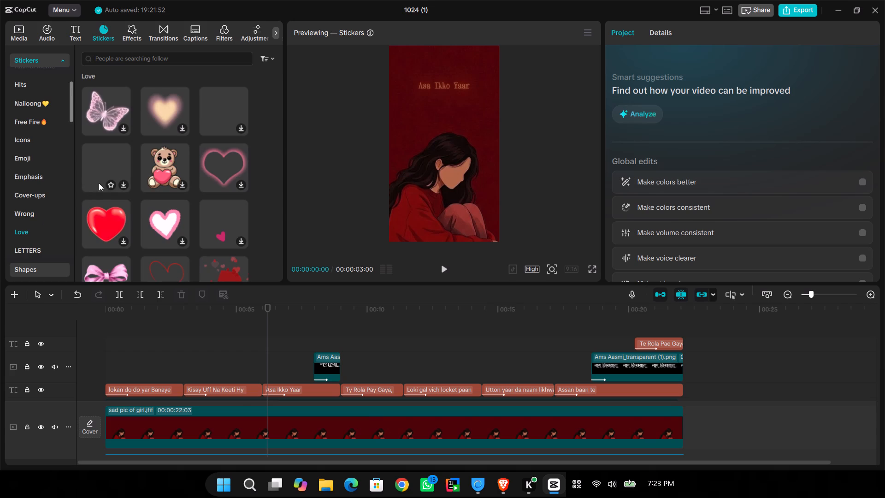
scroll(170, 174, down, 3)
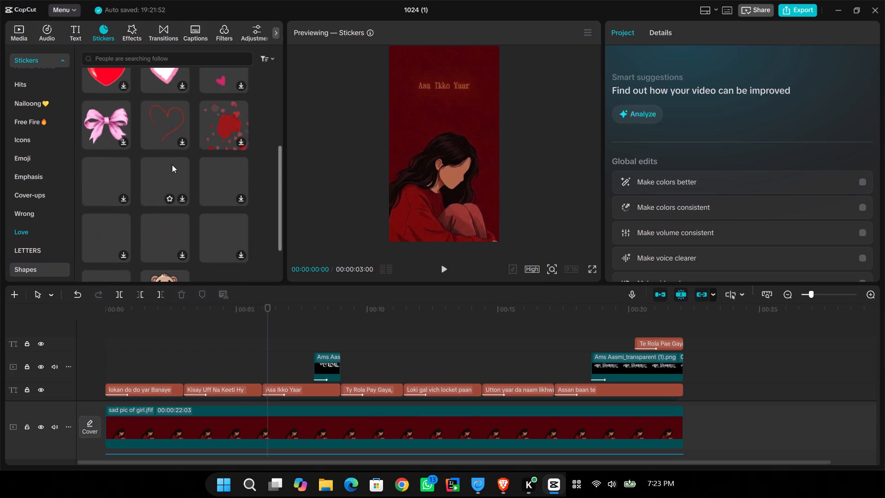
scroll(172, 165, down, 1)
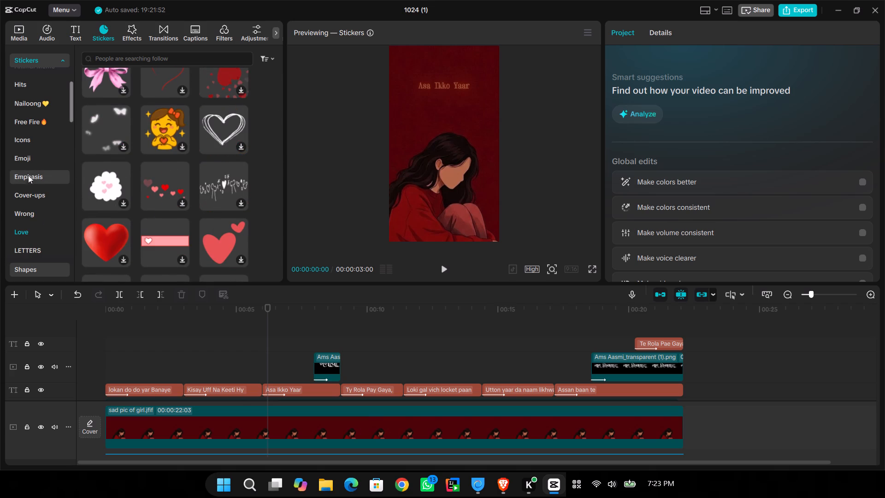
click(46, 192)
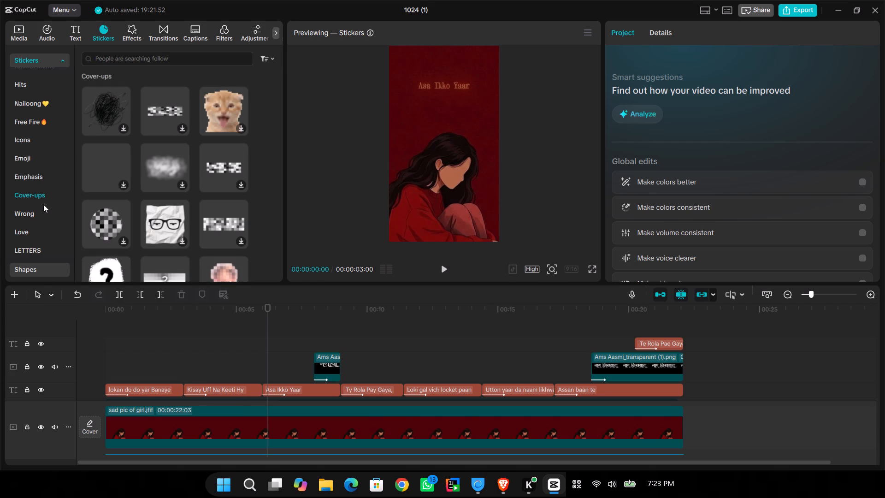
click(43, 204)
click(42, 212)
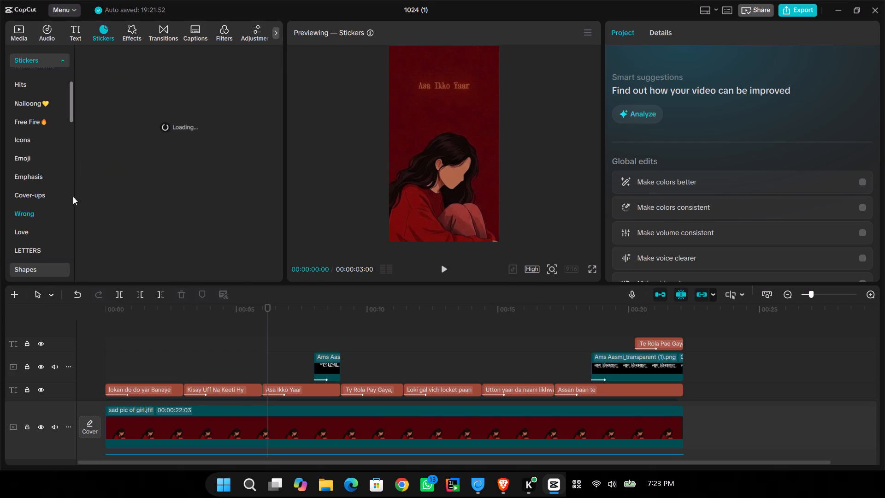
scroll(0, 185, down, 2)
click(13, 182)
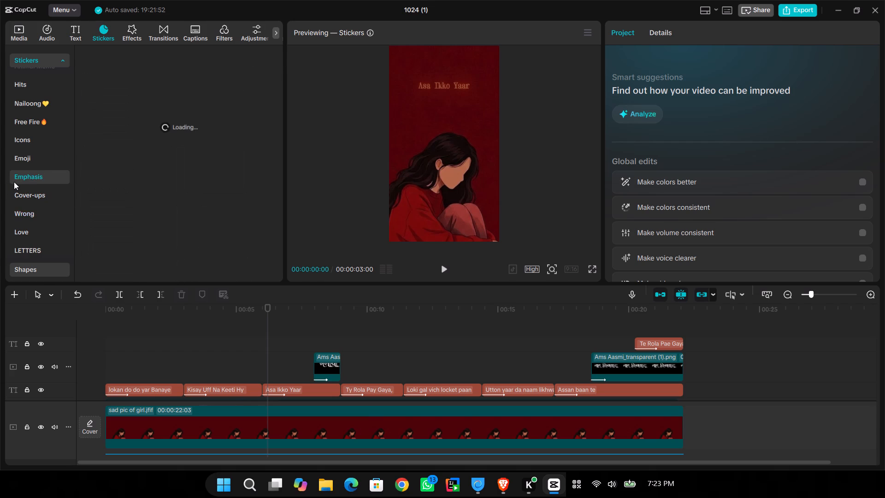
Browse the Countdown, Music Festival, Journal, Eco-Friendly and Basketball sticker categories.
scroll(17, 181, down, 4)
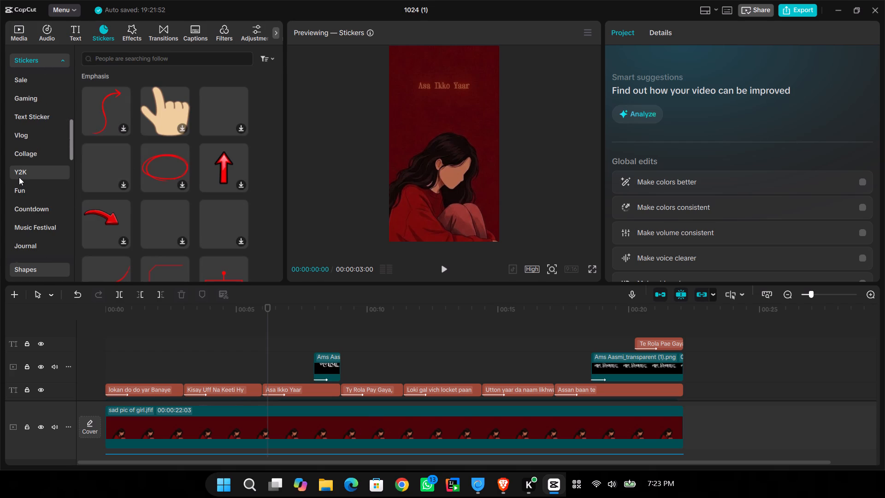
scroll(19, 177, down, 1)
click(31, 160)
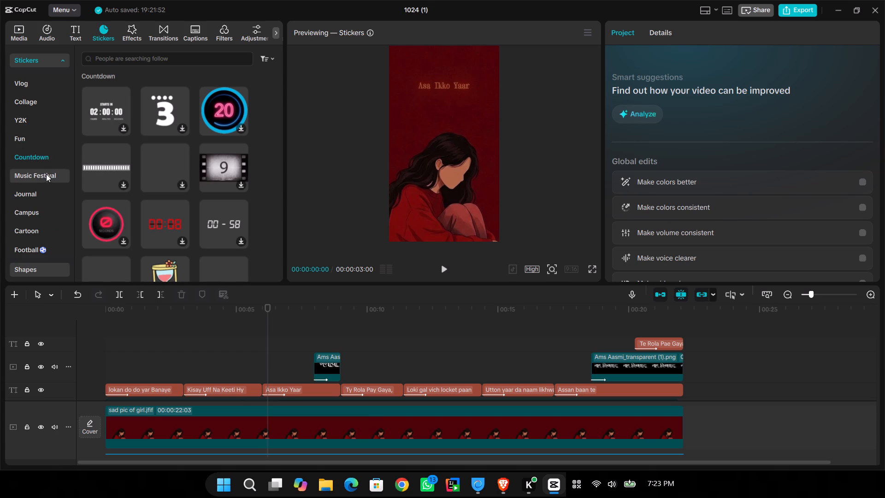
click(38, 175)
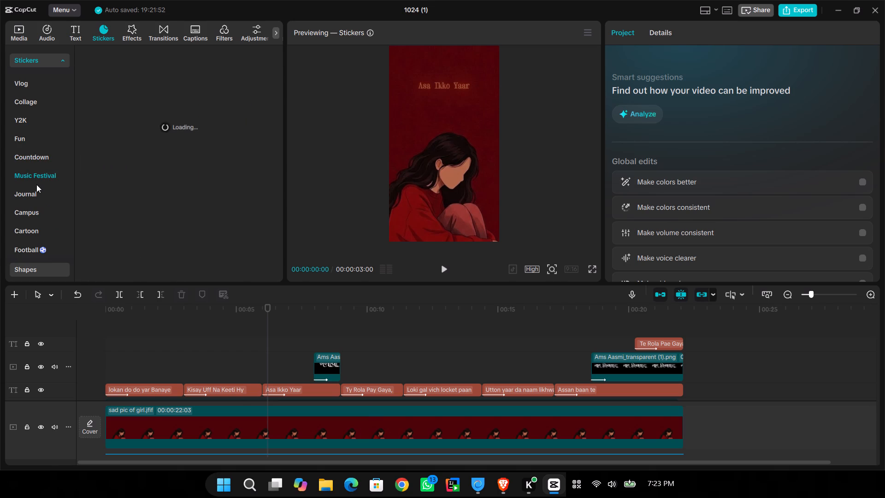
click(36, 190)
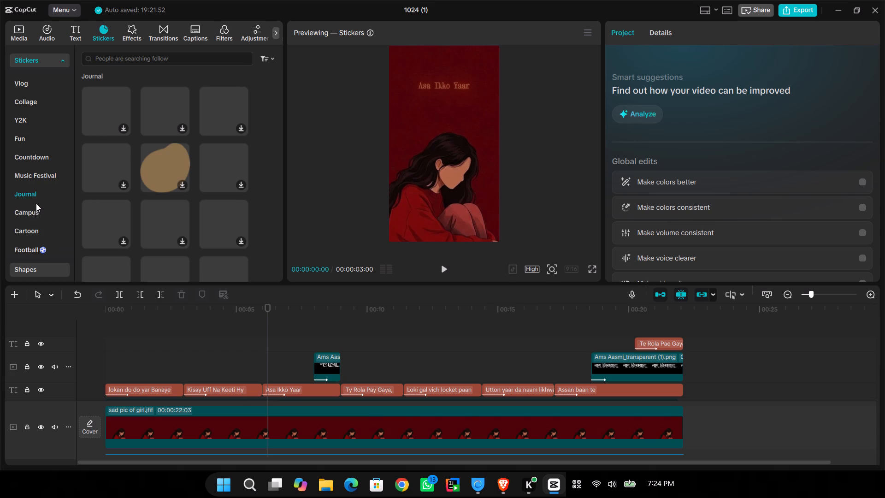
scroll(39, 196, down, 2)
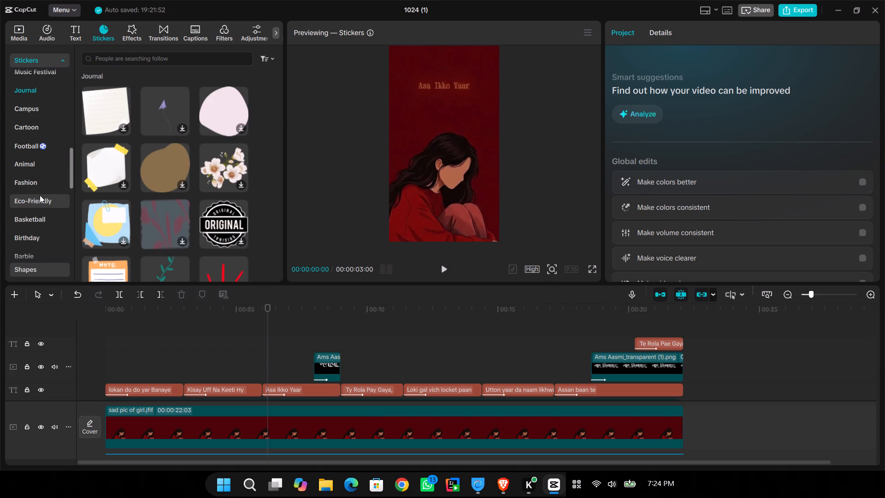
click(40, 195)
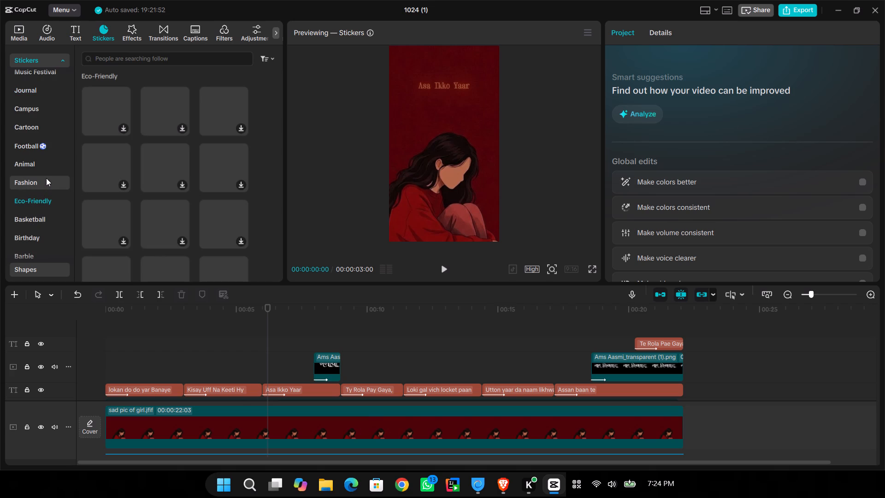
click(35, 215)
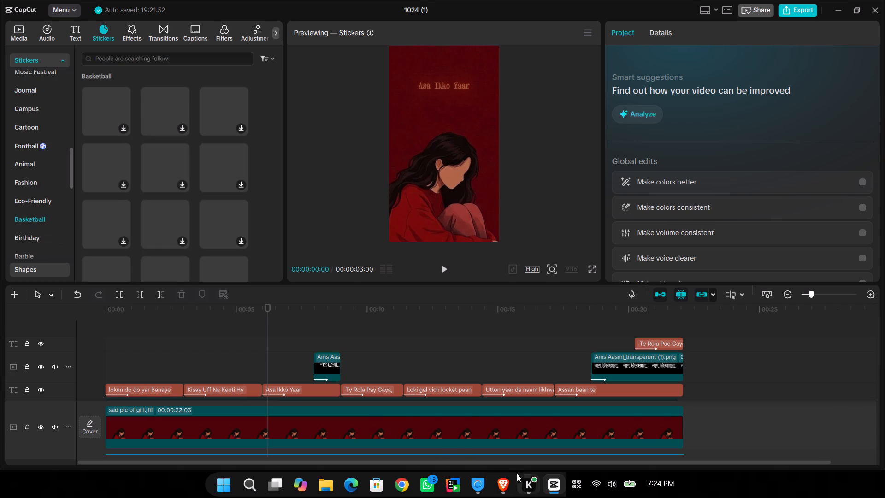
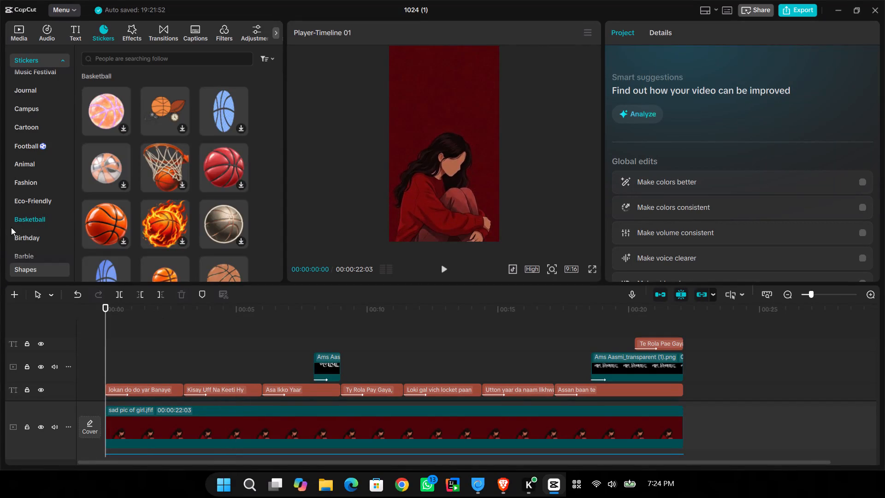
Browse the Birthday, Winter, Neon text and Fall sticker categories, playing the opening of the lyric video in between.
click(30, 240)
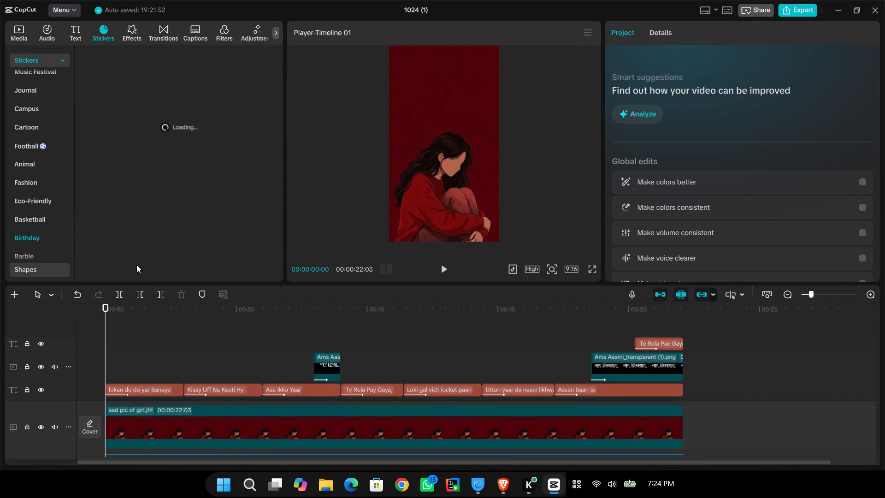
scroll(51, 240, down, 3)
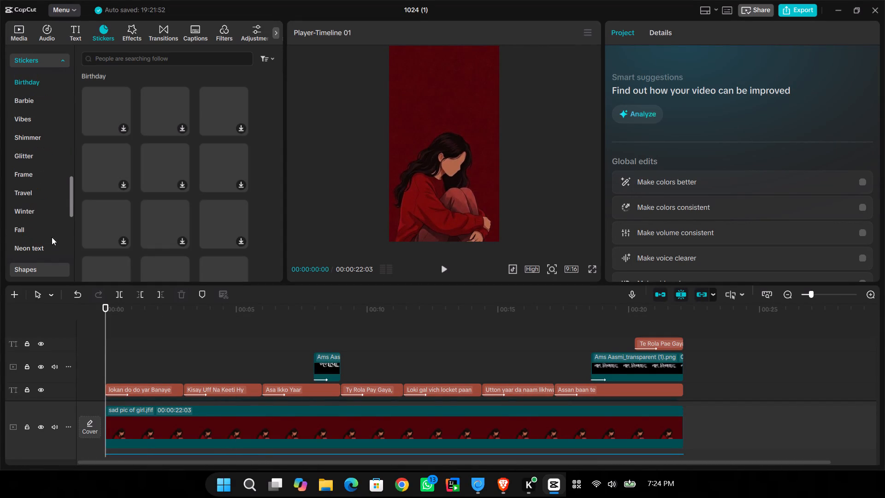
click(43, 211)
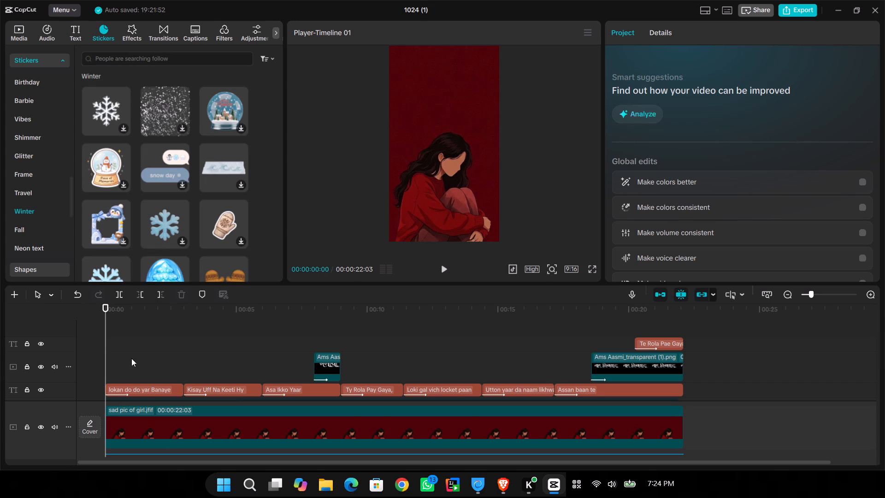
click(135, 341)
drag(135, 341, 94, 336)
key(space)
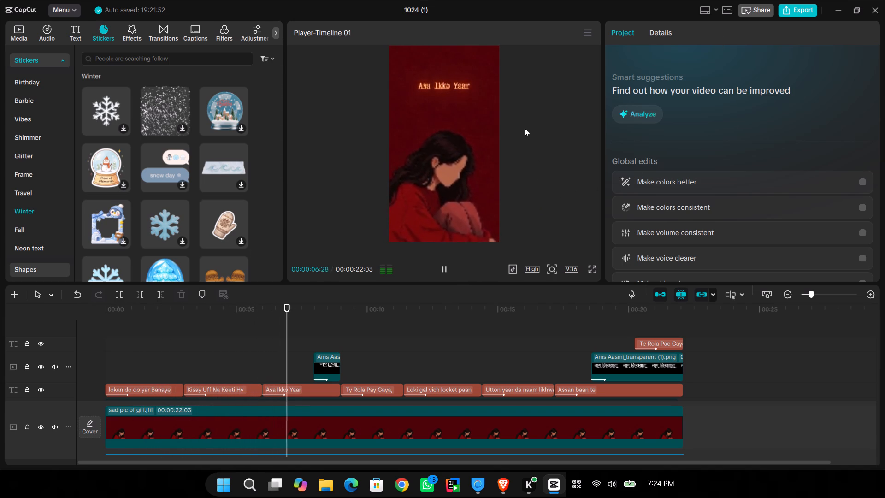
key(space)
click(41, 249)
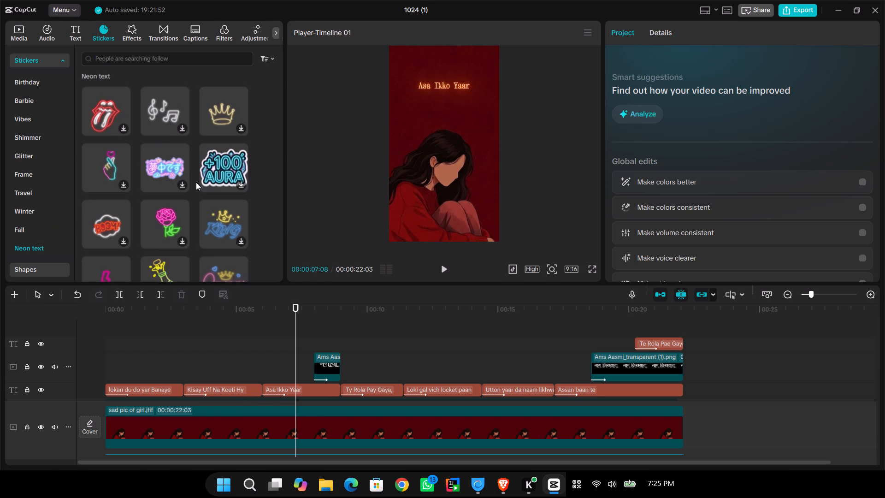
click(40, 225)
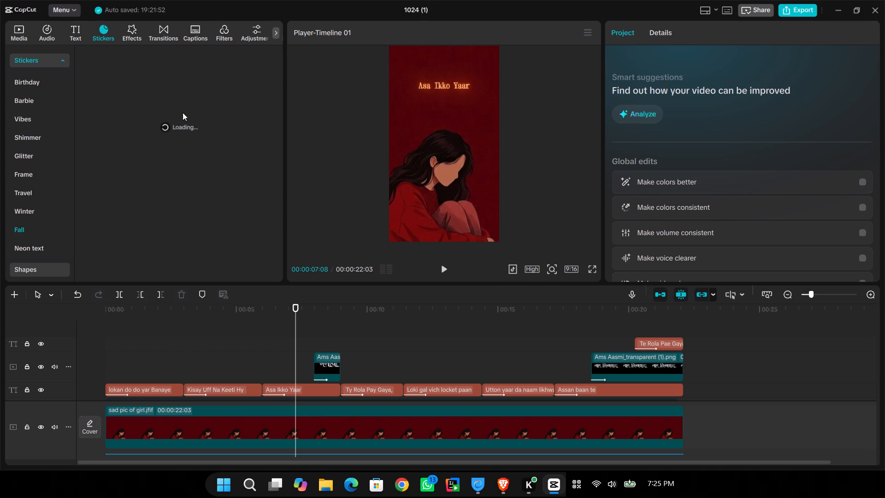
Search the stickers for "flower" and preview the white five-petal flower with the yellow centre over the girl picture.
click(174, 59)
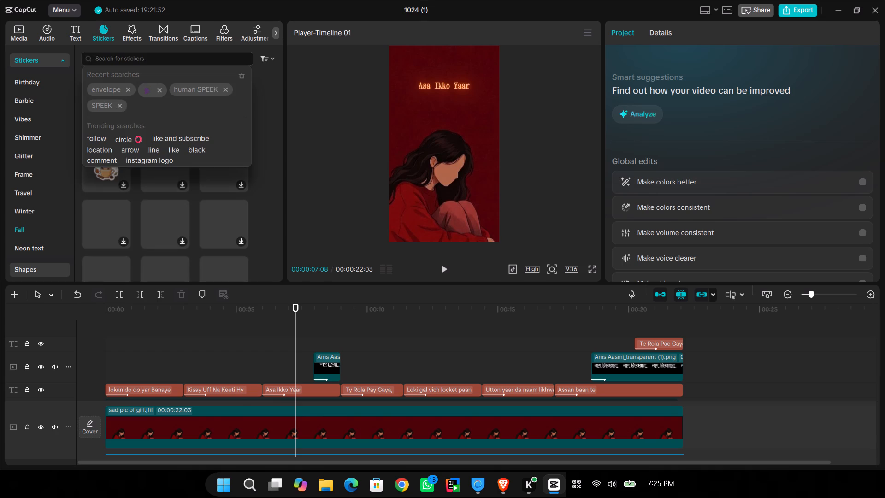
text(fl)
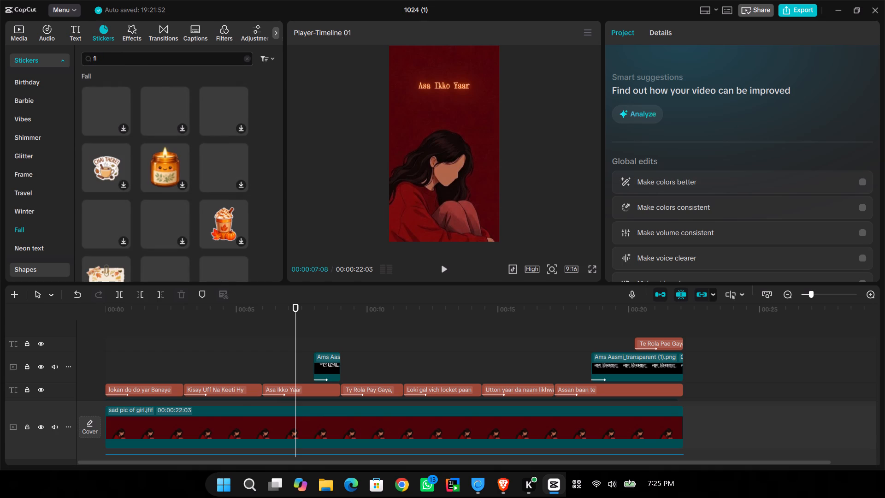
key(o)
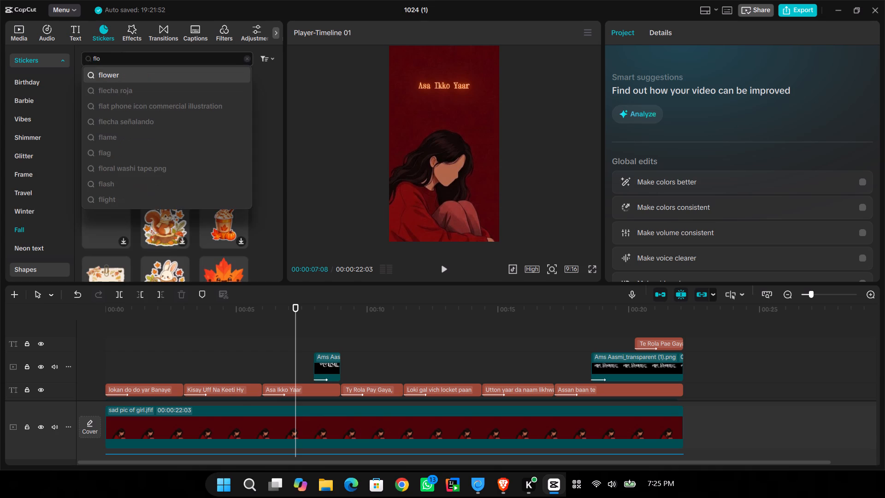
key(Down)
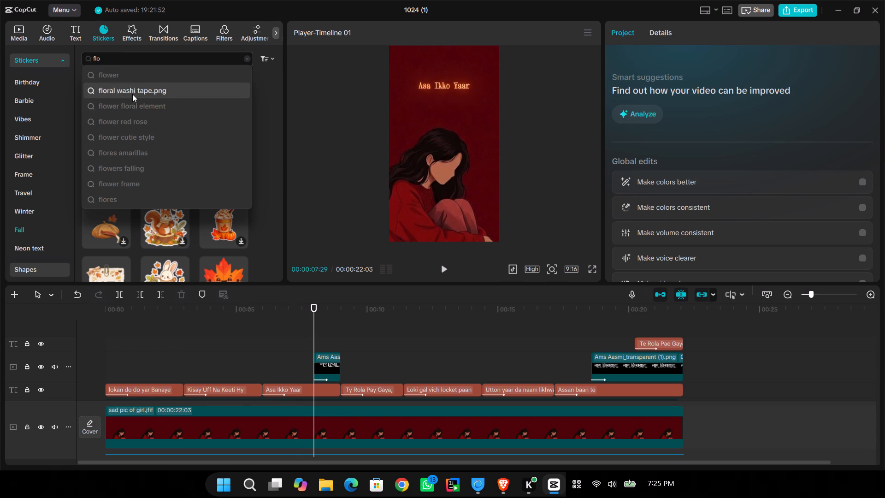
click(137, 77)
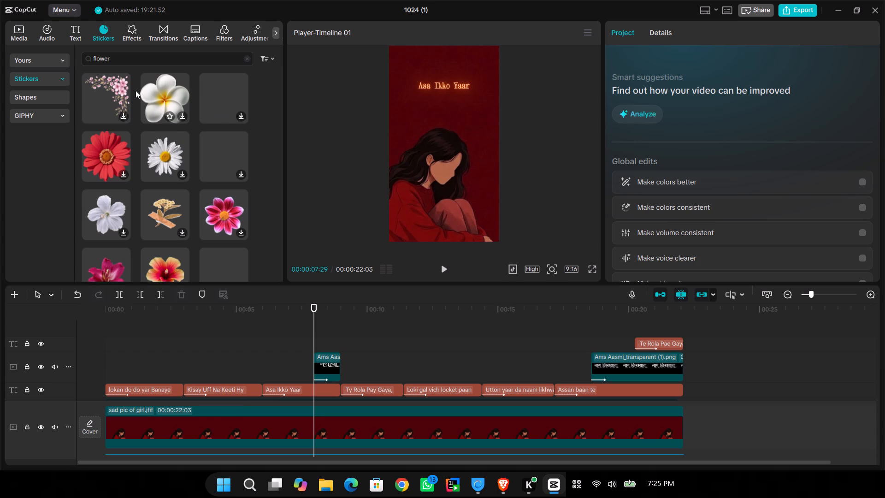
click(178, 102)
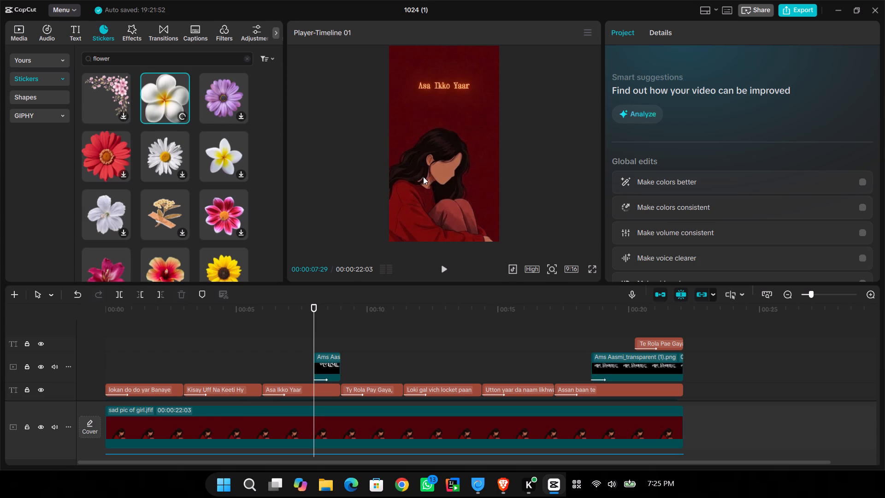
click(457, 147)
key(space)
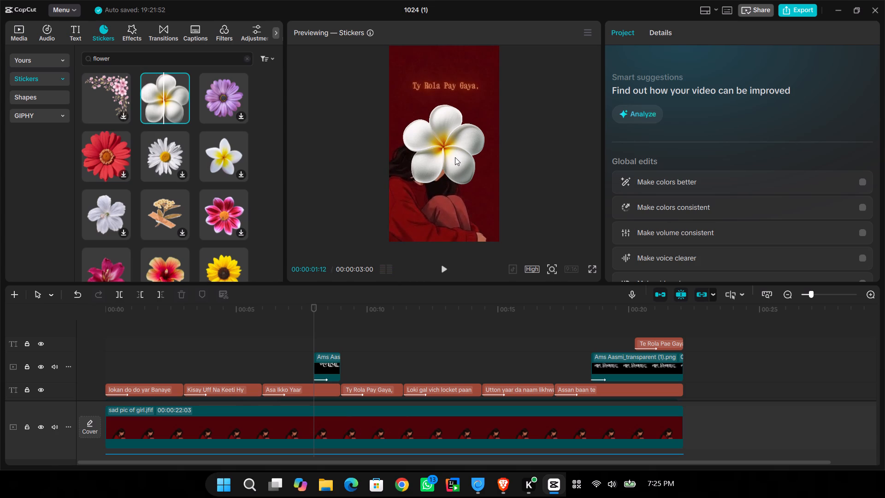
click(454, 163)
click(183, 111)
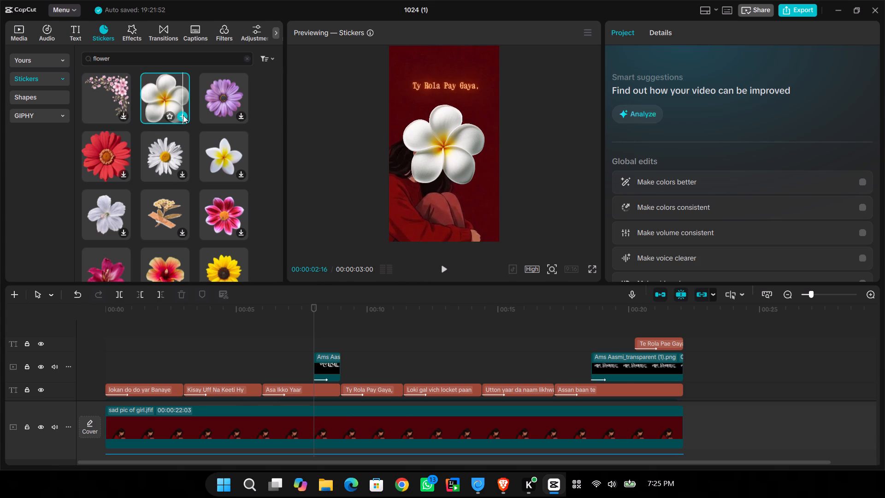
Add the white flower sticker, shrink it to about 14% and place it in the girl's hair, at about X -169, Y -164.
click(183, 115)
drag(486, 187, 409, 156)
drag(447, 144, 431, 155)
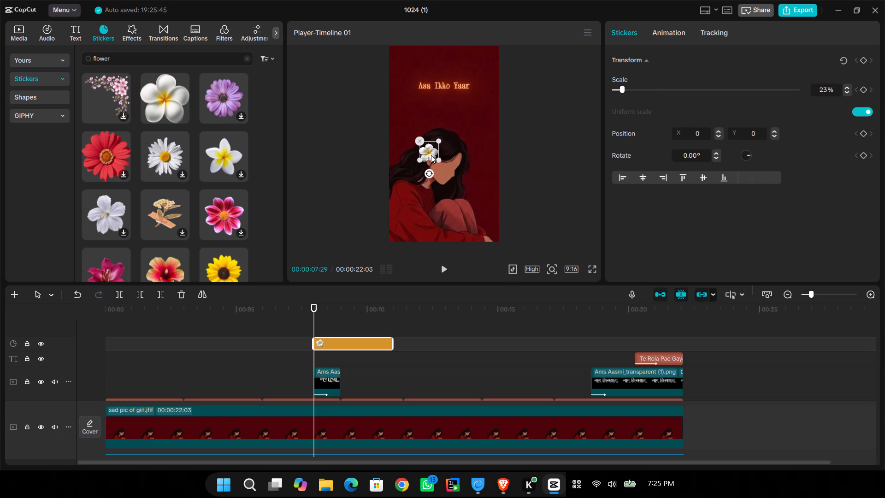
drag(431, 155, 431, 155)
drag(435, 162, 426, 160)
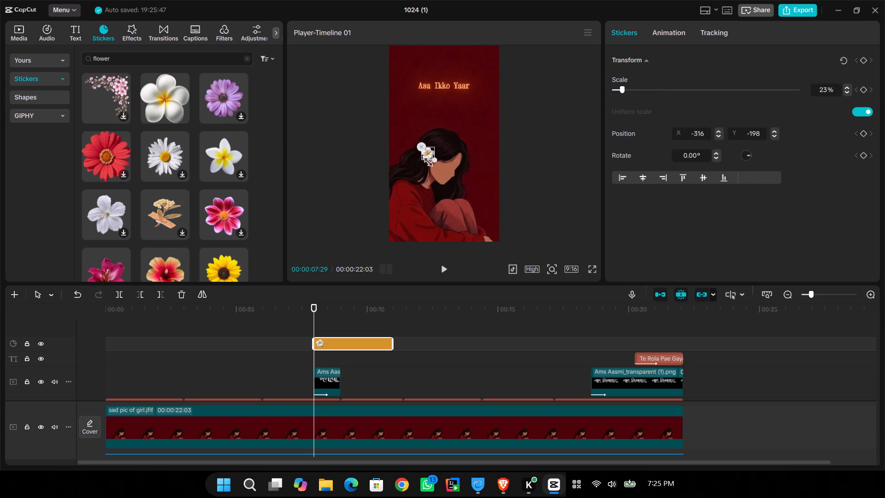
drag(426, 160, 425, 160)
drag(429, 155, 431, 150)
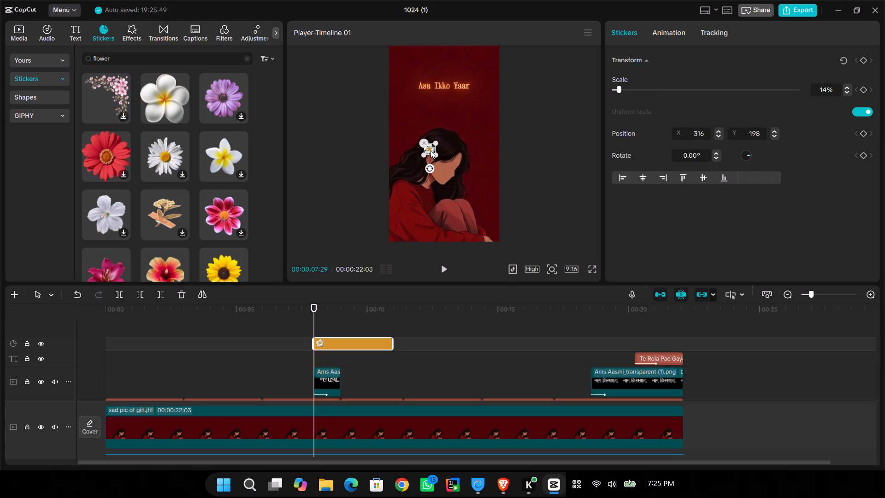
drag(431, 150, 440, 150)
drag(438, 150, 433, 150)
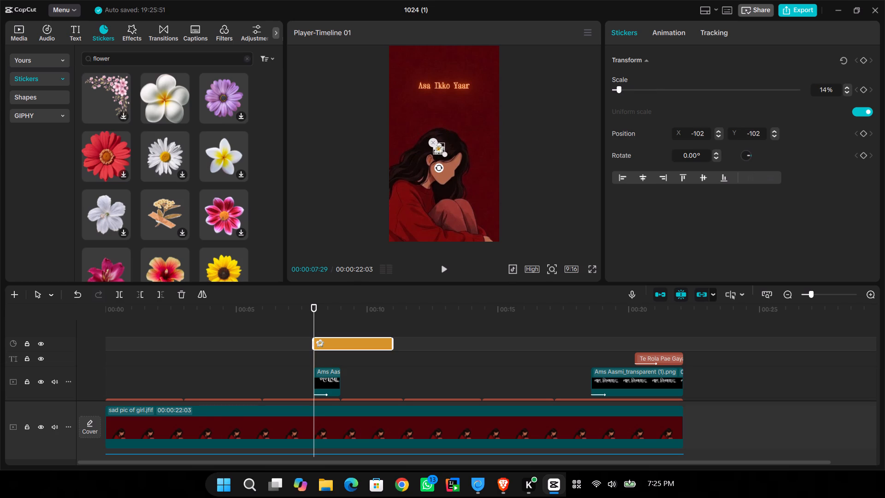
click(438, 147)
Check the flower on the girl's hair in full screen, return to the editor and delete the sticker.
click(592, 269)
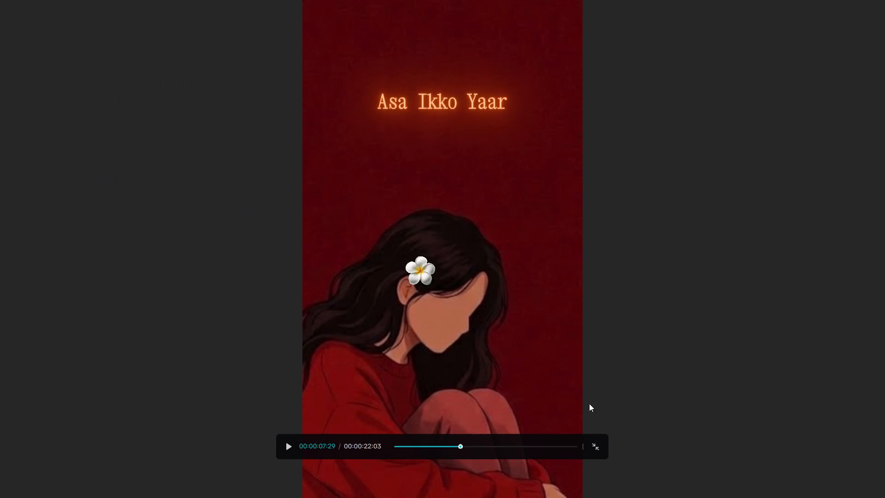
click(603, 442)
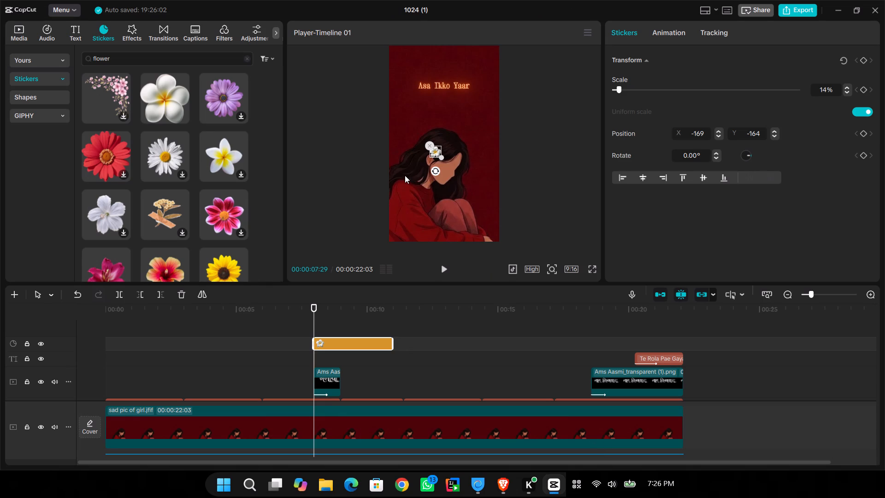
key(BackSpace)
Look further through the flower stickers for one that suits the girl picture.
scroll(174, 168, down, 2)
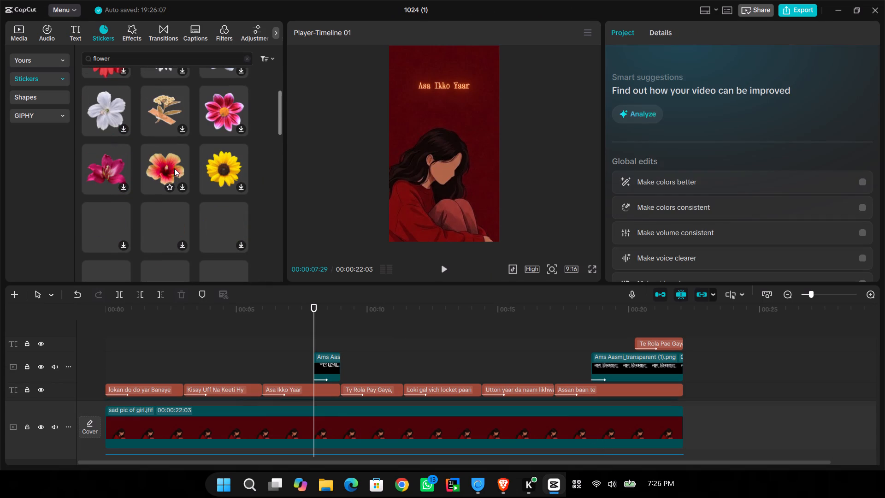
scroll(177, 163, down, 3)
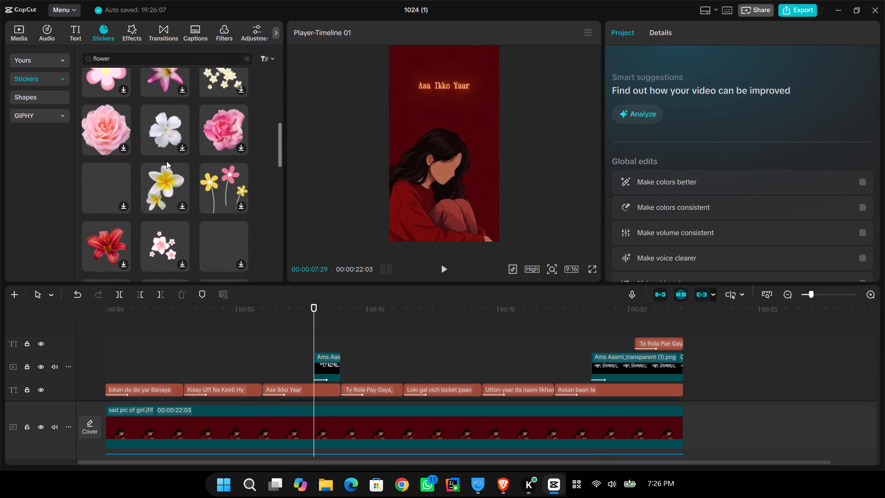
scroll(166, 161, down, 1)
Preview the white ghost GIF from GIPHY, search the GIPHY GIFs for "flowe" and look through them.
click(35, 118)
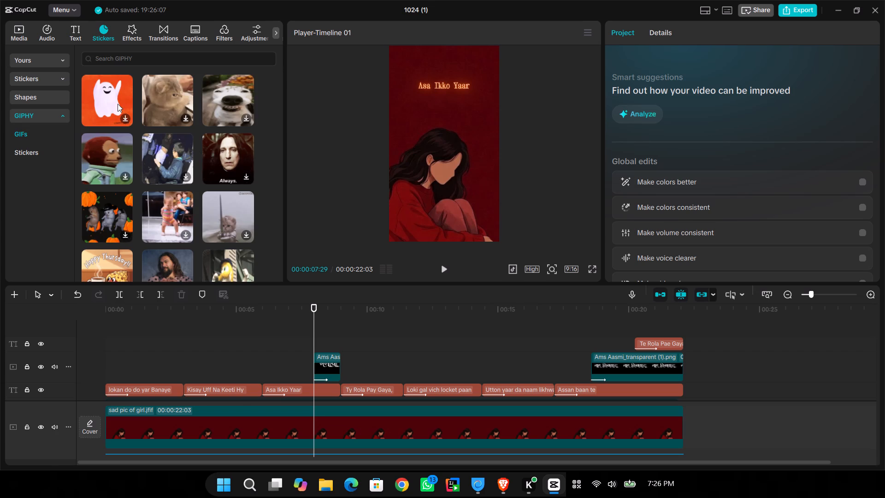
click(114, 97)
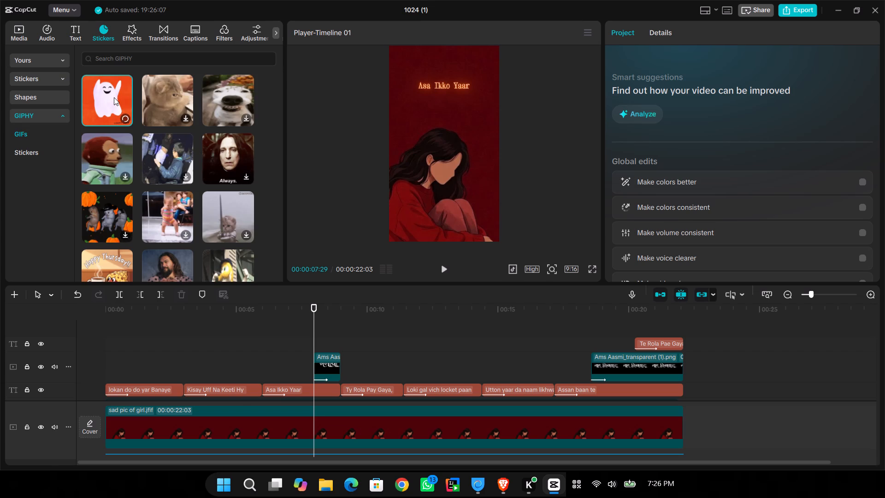
click(145, 58)
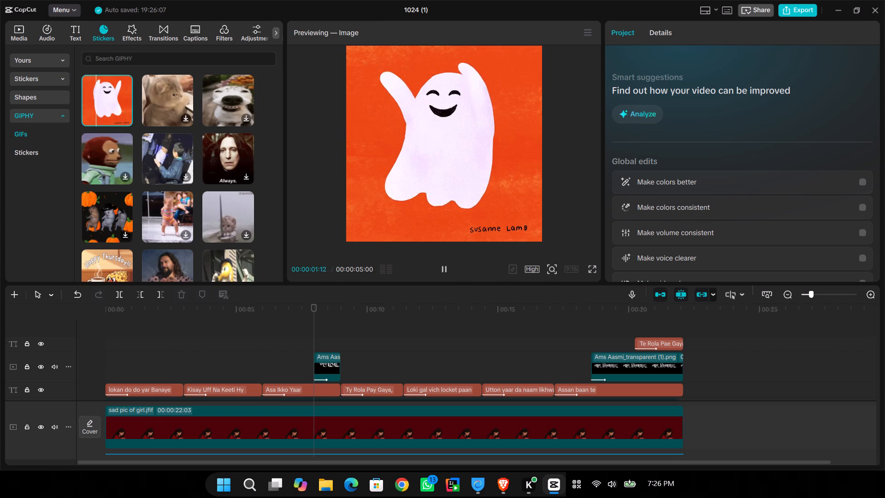
text(flowe)
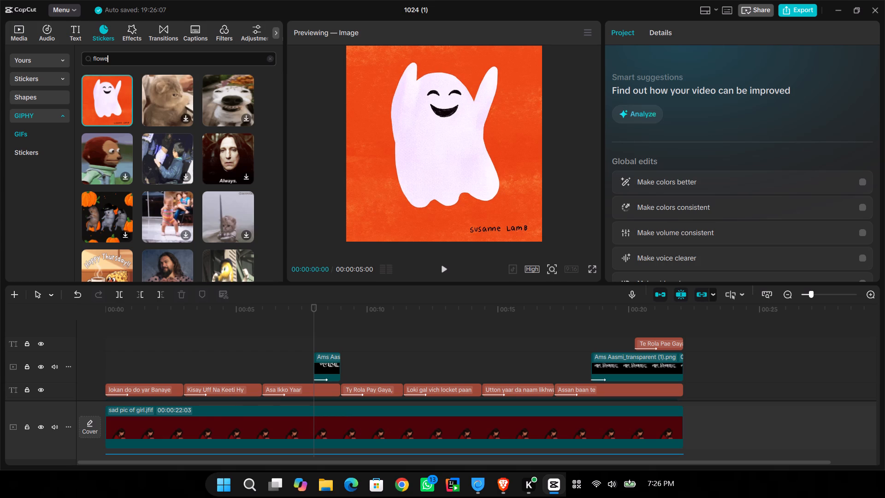
key(Return)
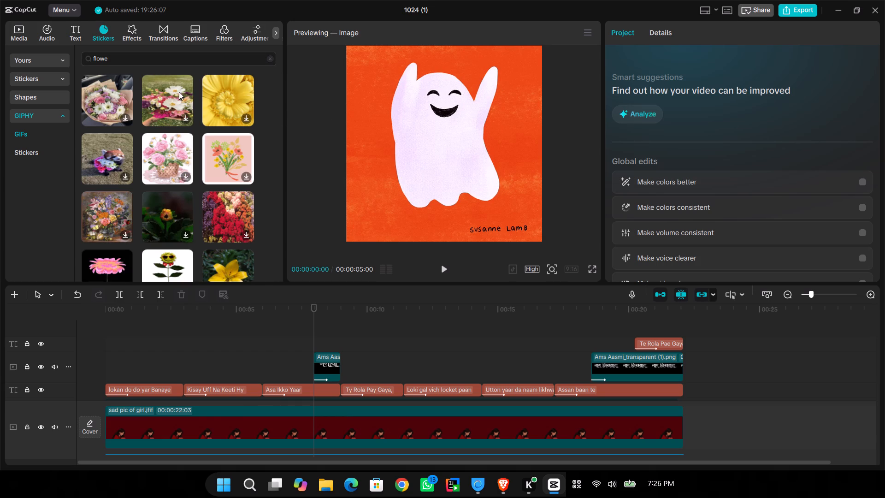
scroll(230, 103, down, 4)
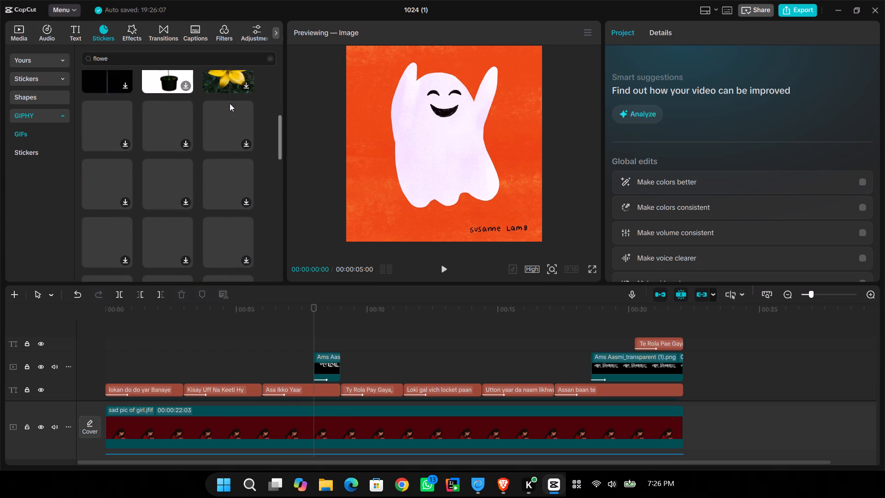
click(271, 341)
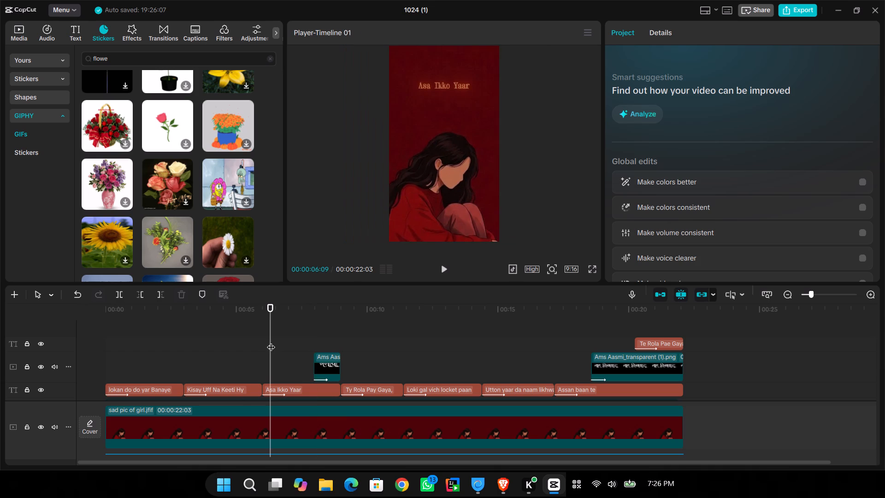
Look at the Shapes, Favorites and Brand stickers collections.
click(32, 92)
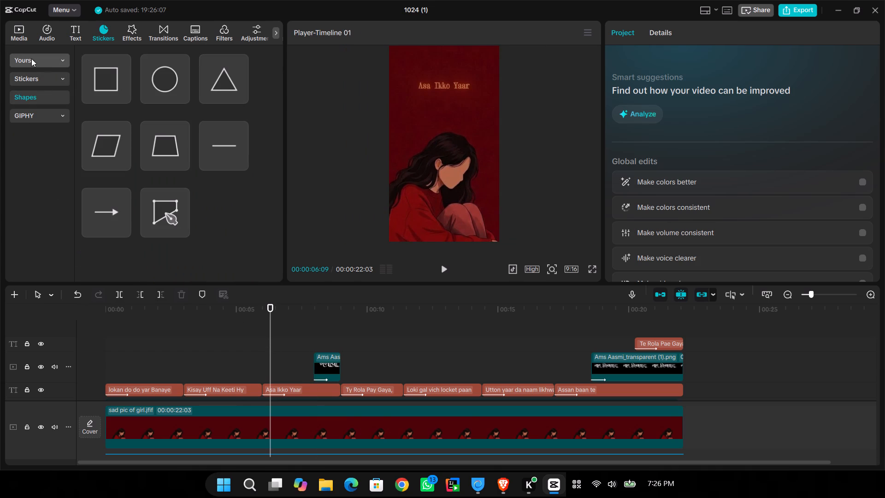
click(33, 59)
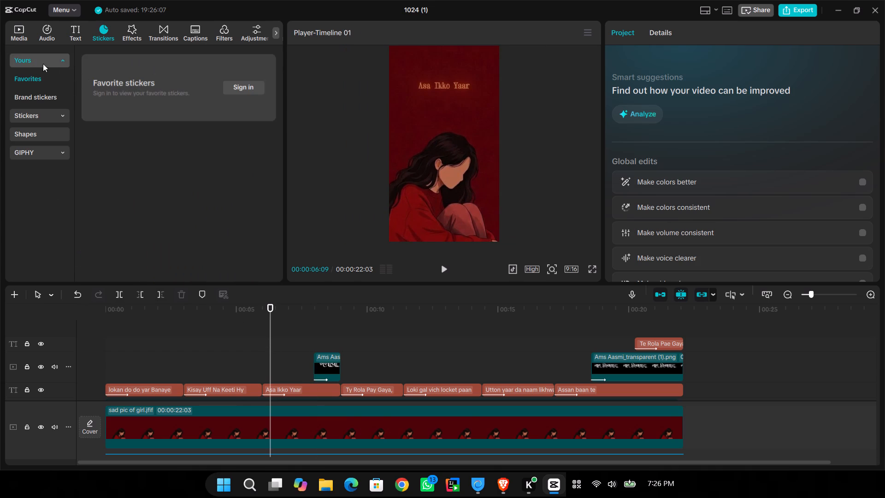
click(40, 97)
click(42, 88)
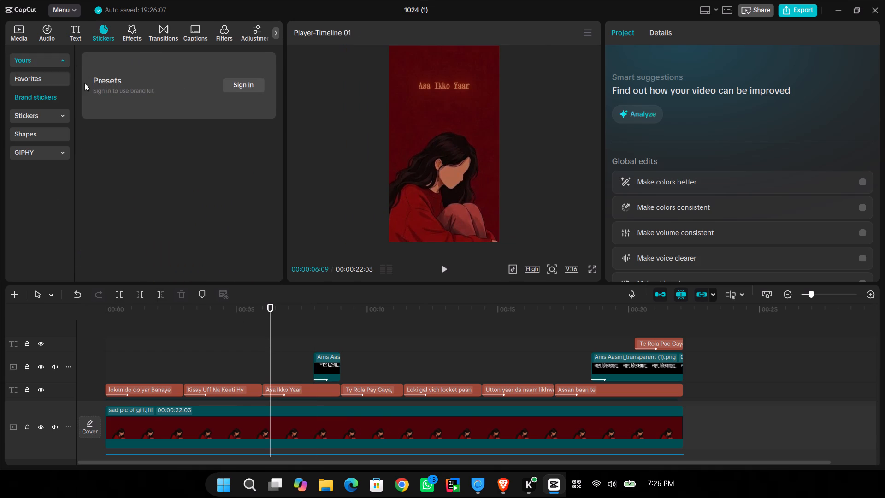
Look through the favorite and trending body effects and preview Distorted Strip on the video.
click(134, 28)
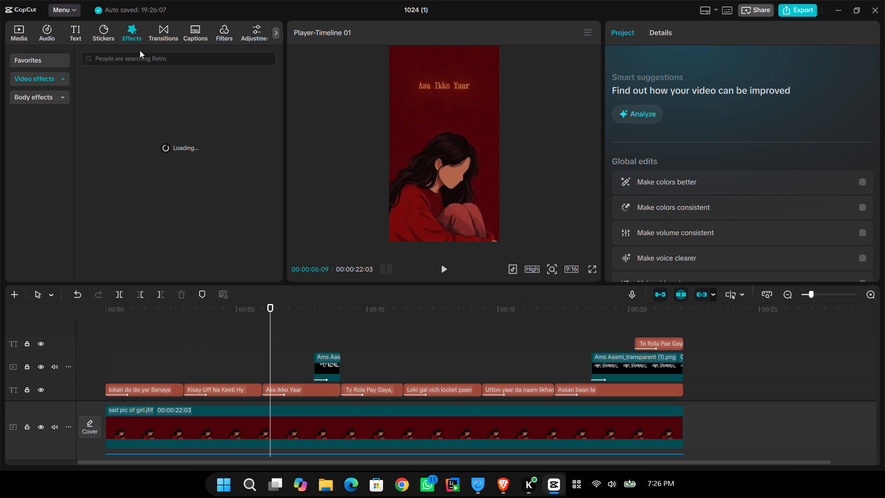
click(38, 60)
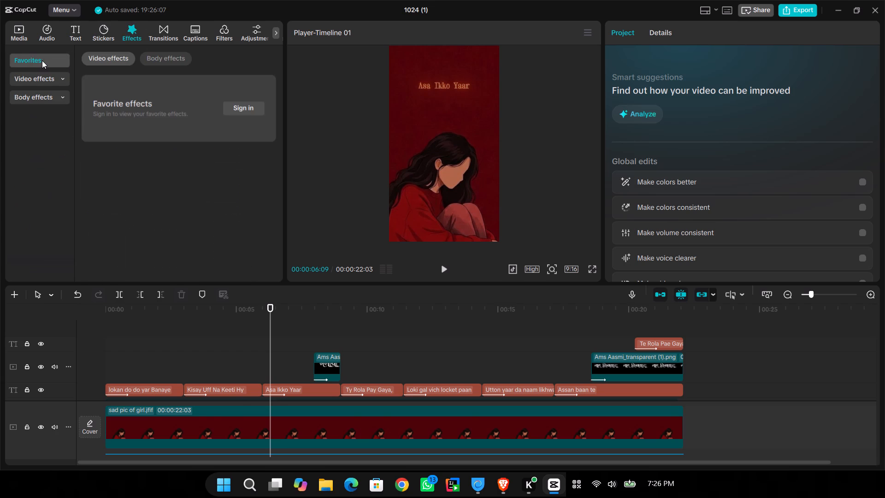
click(38, 96)
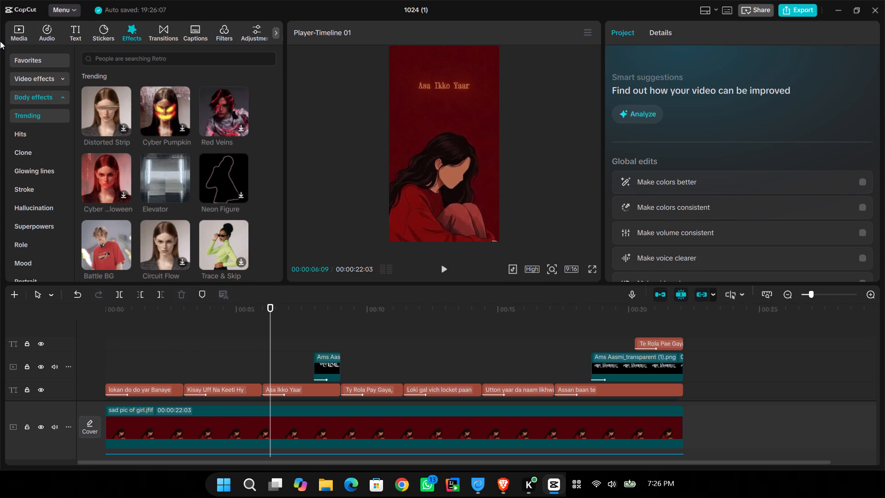
click(98, 103)
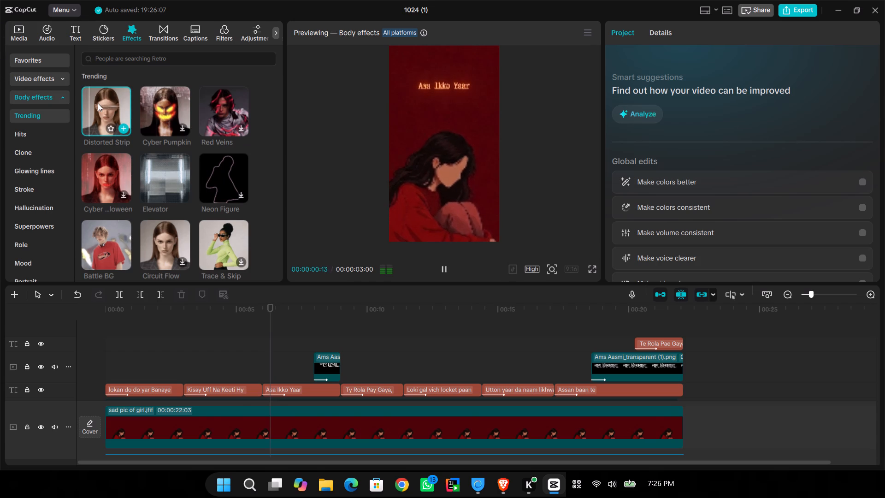
Export the video under the name "2,2 yaar" with the preset 1080P mp4 settings and dismiss the sharing options.
click(157, 321)
drag(157, 321, 64, 314)
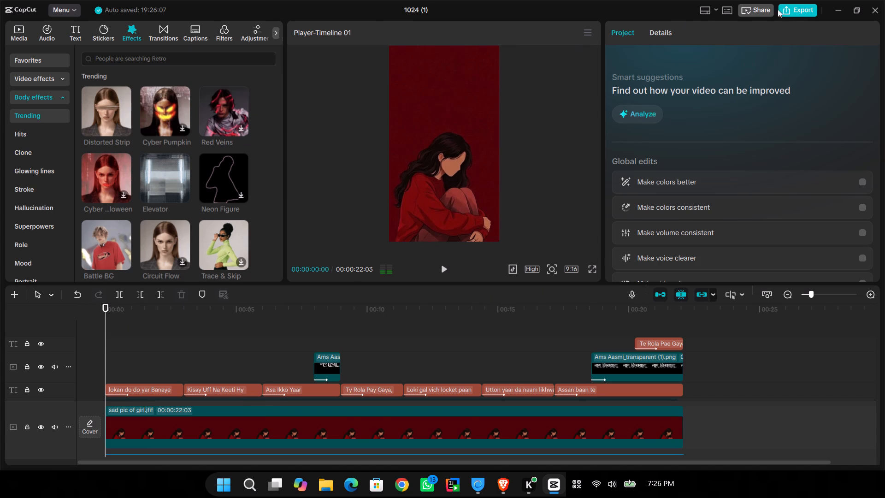
click(796, 6)
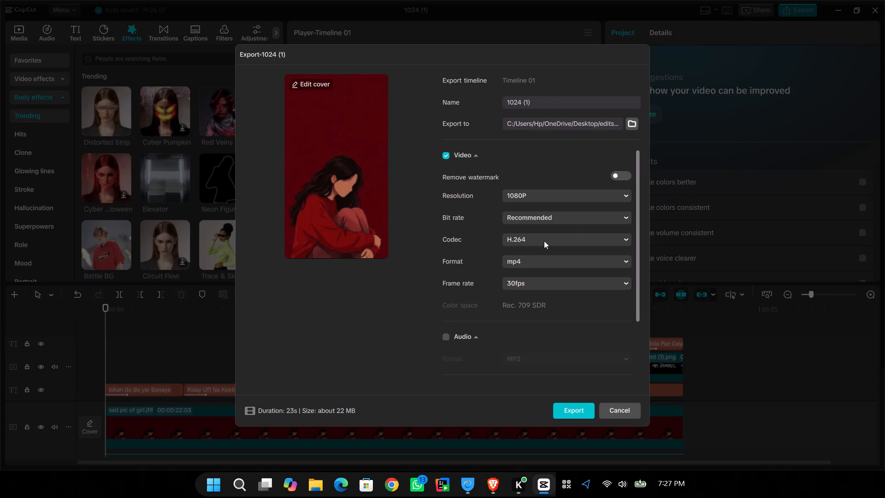
drag(543, 101, 483, 92)
key(BackSpace)
key(2)
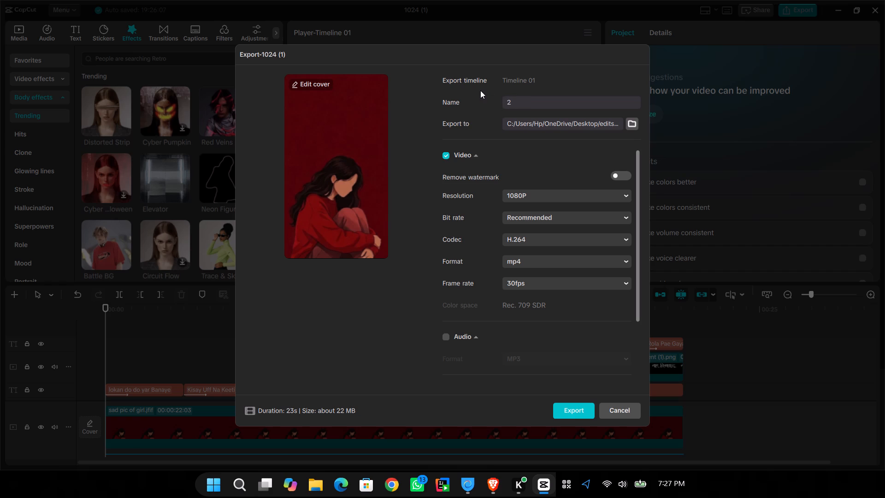
text(,2 yaar)
key(Return)
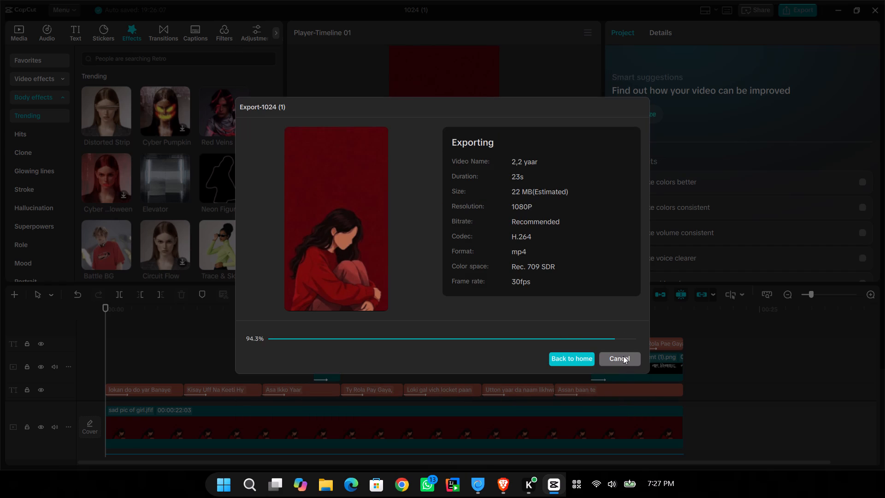
click(622, 400)
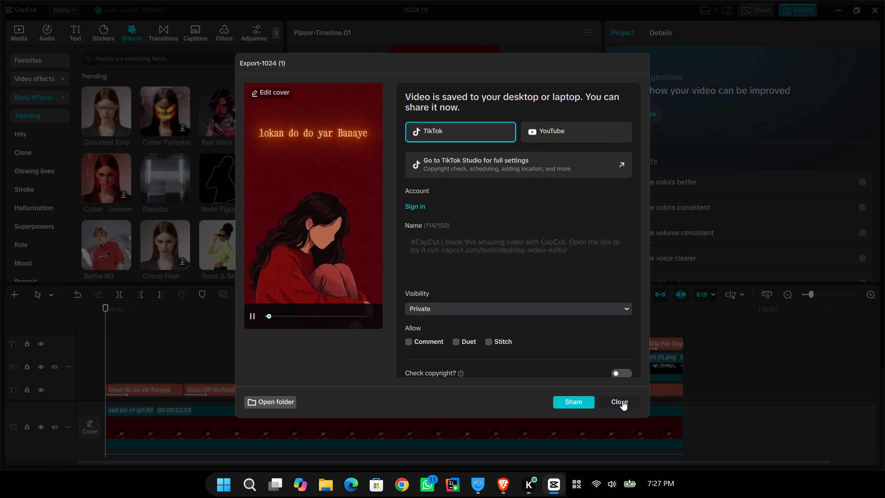
Close the lyric video project.
click(881, 6)
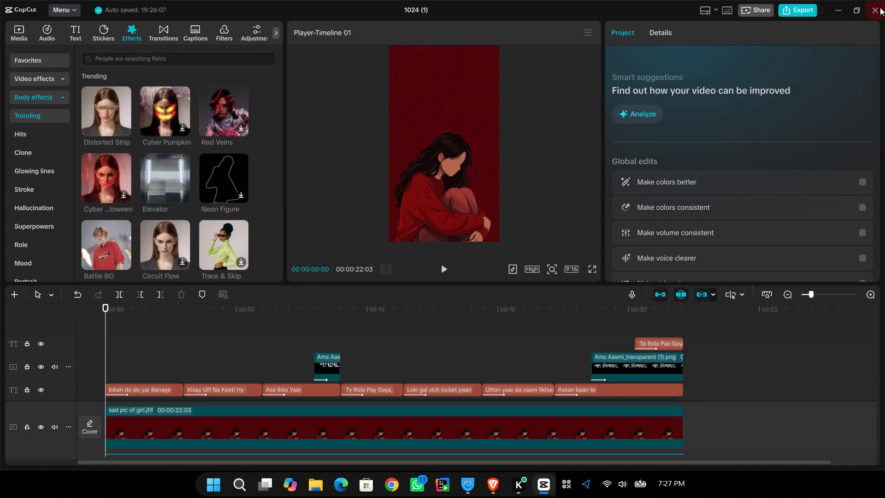